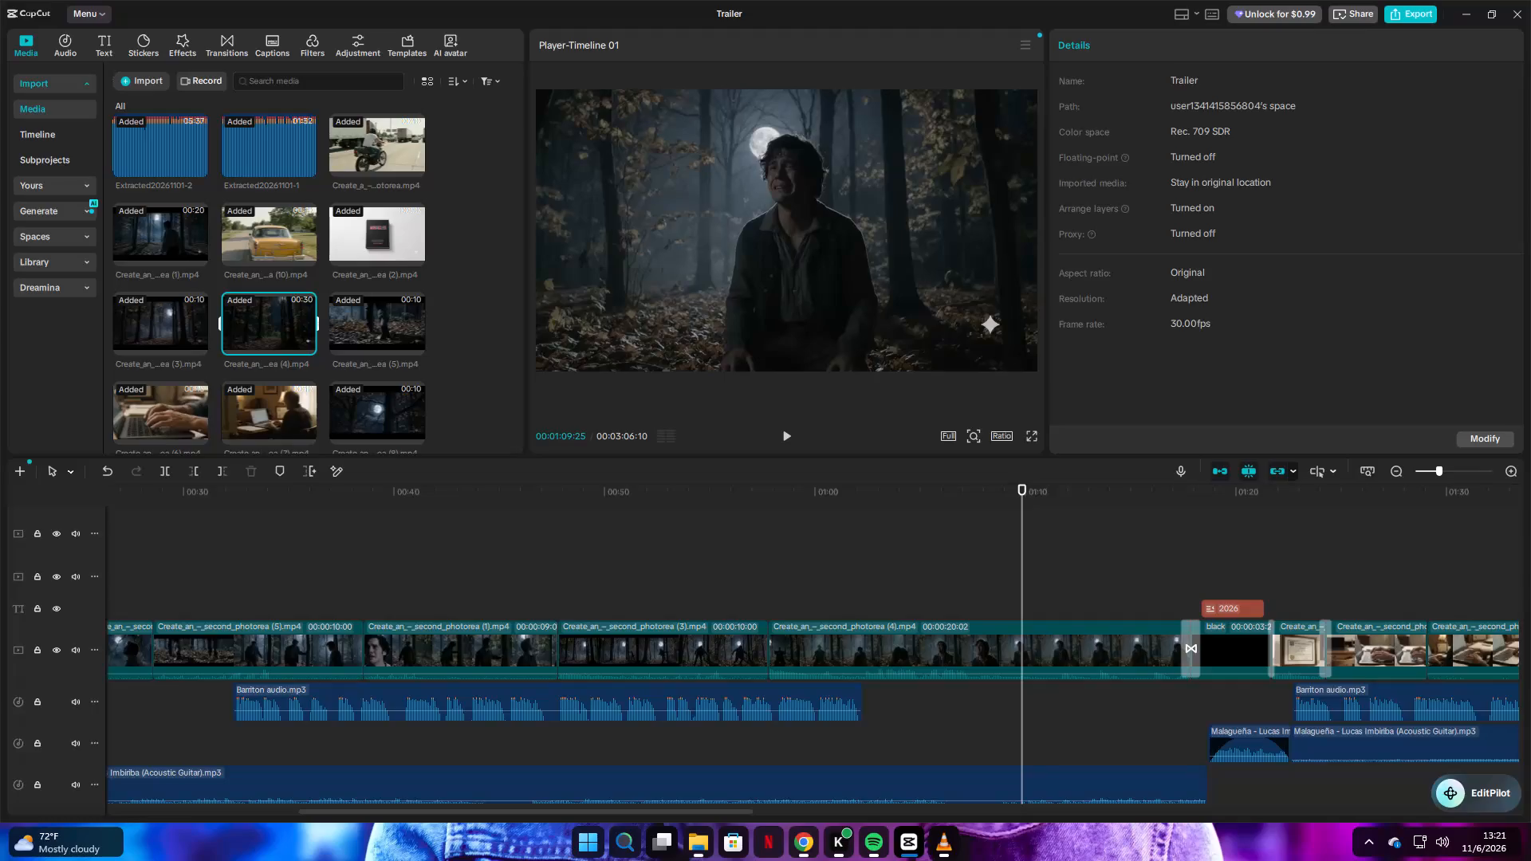
Play back the Trailer timeline from the start of the 20-second forest clip (4), pausing at about 00:01:10:00.
scroll(668, 584, "up", 4, "ctrl")
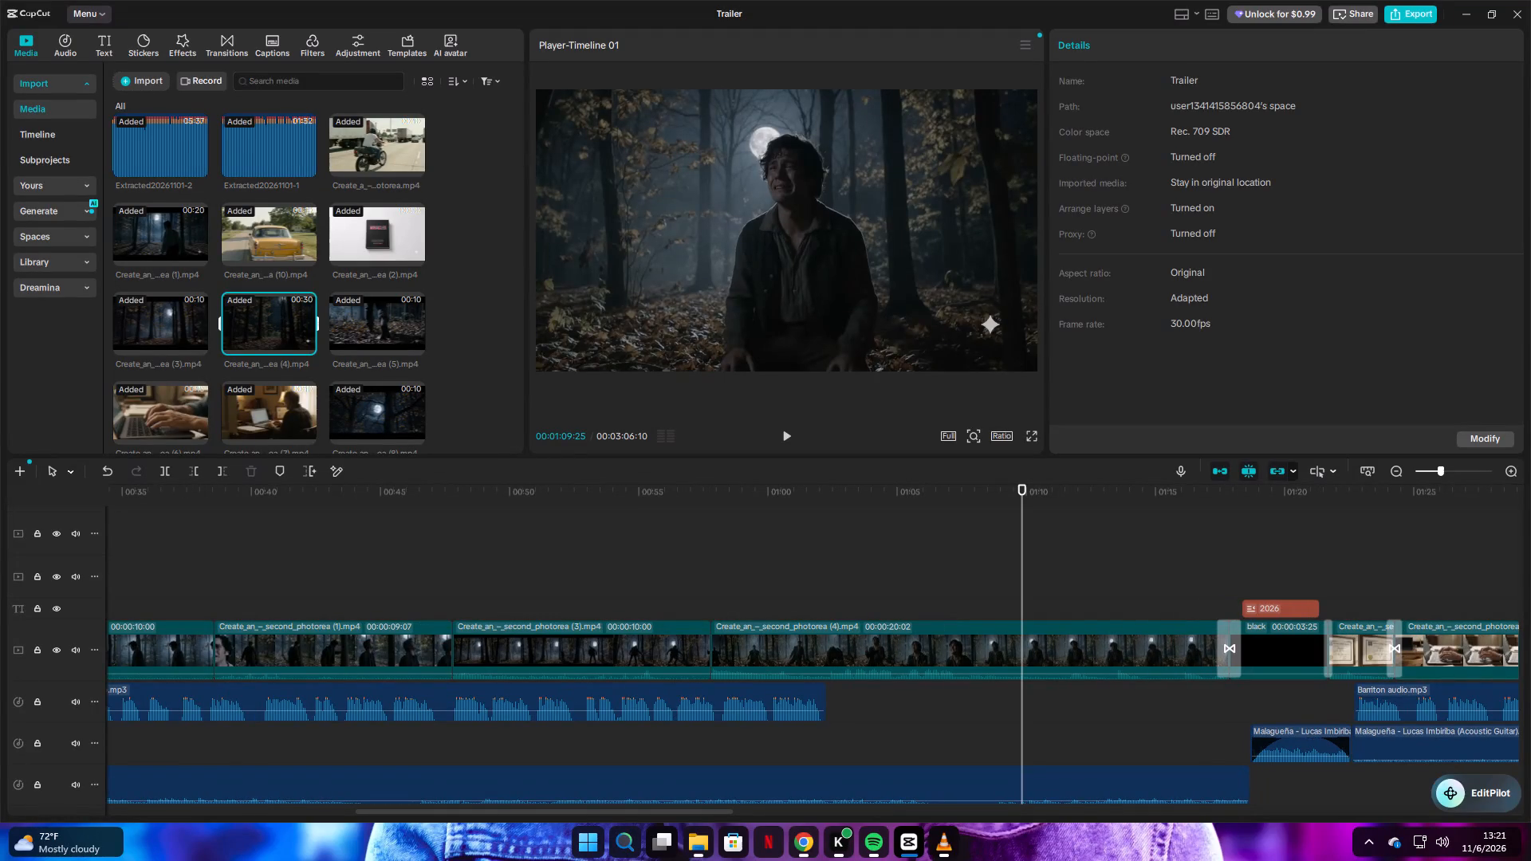
left_click(712, 613)
key("space")
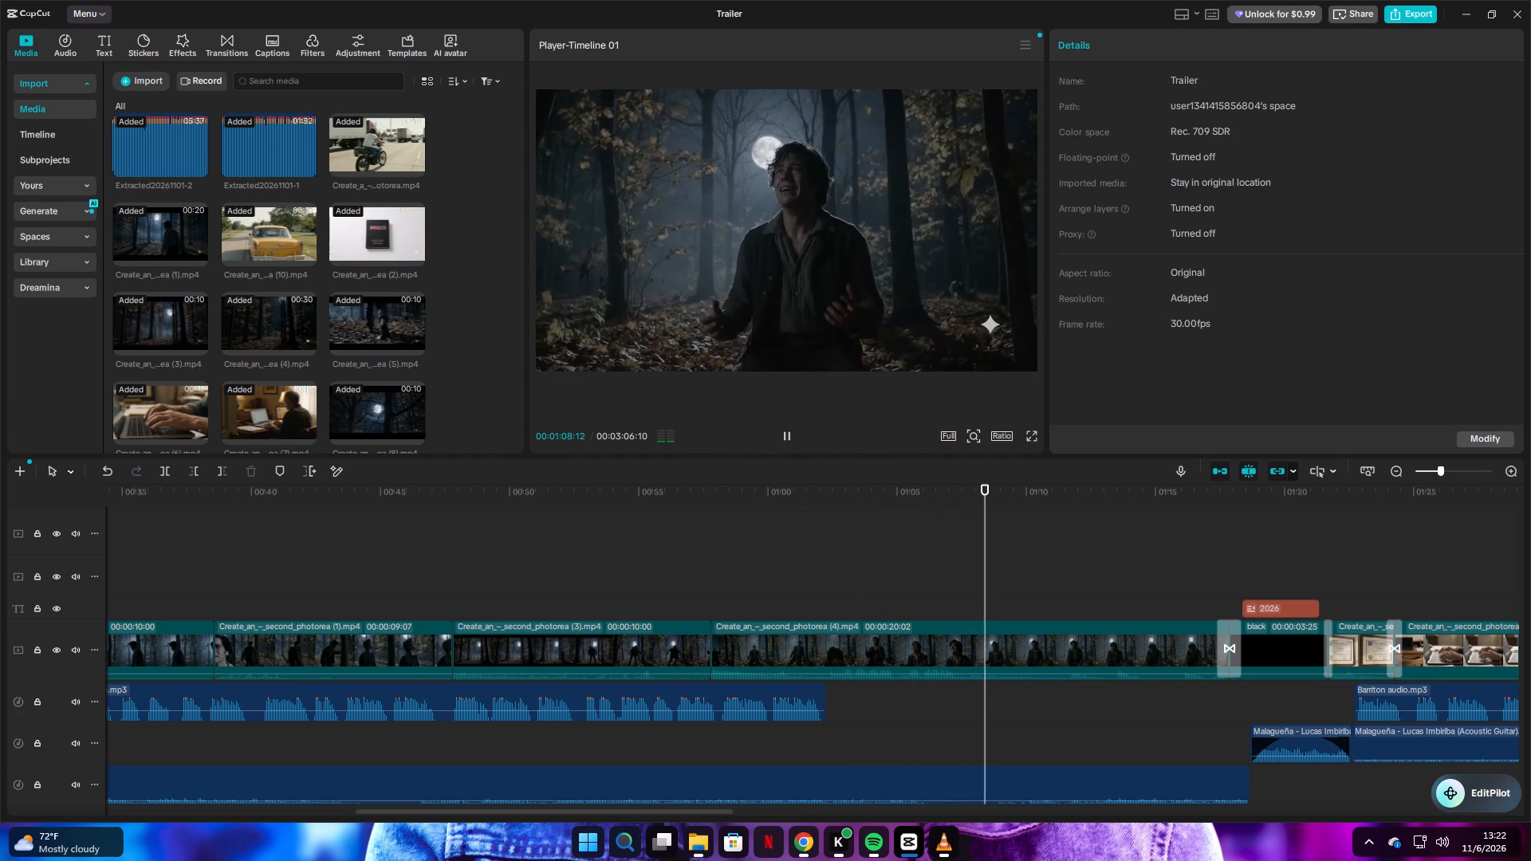
key("space")
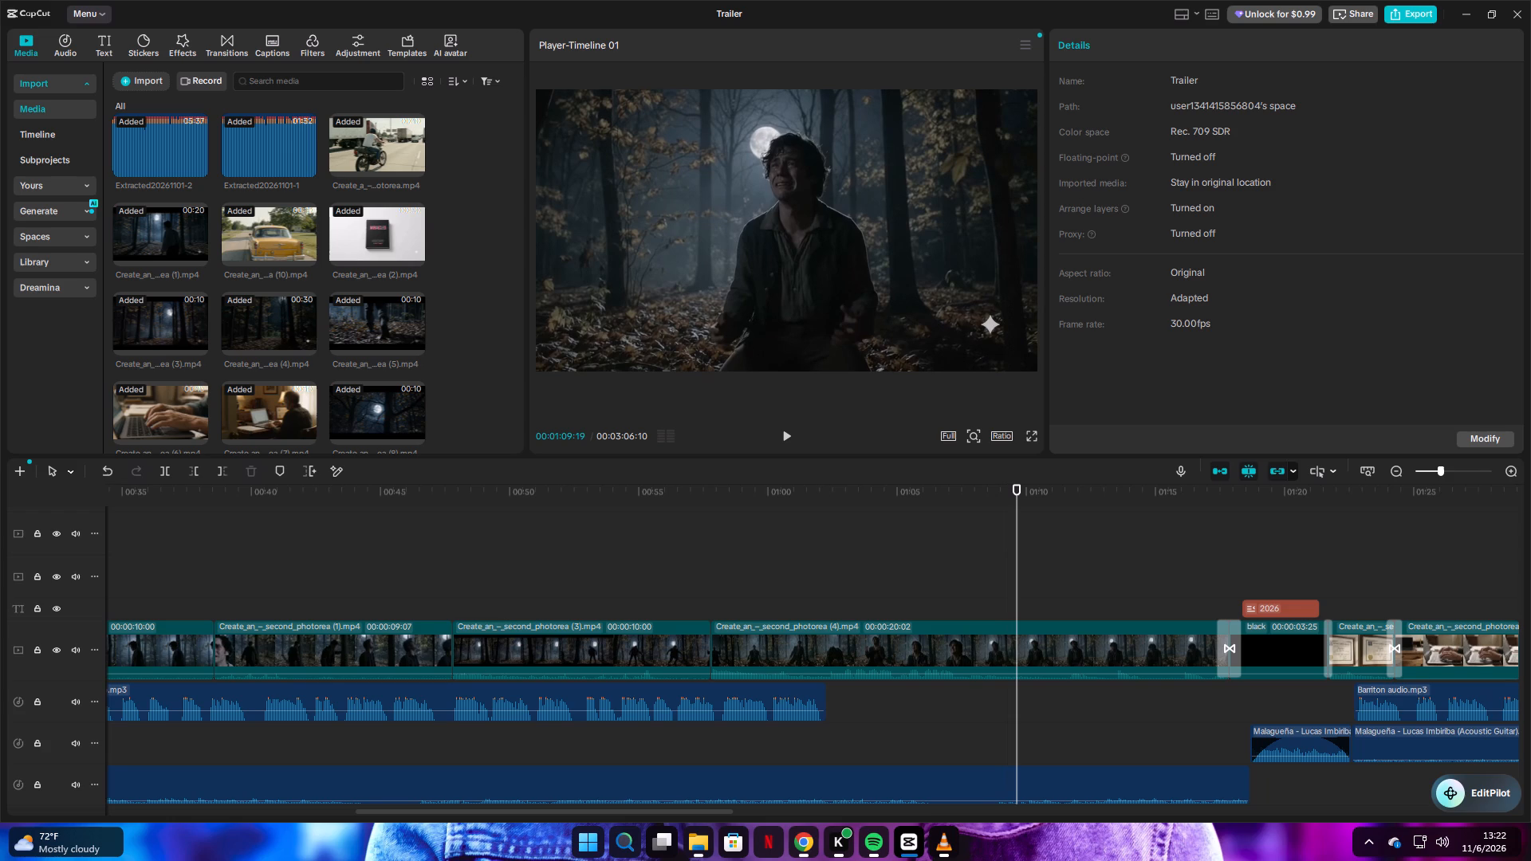
key("space")
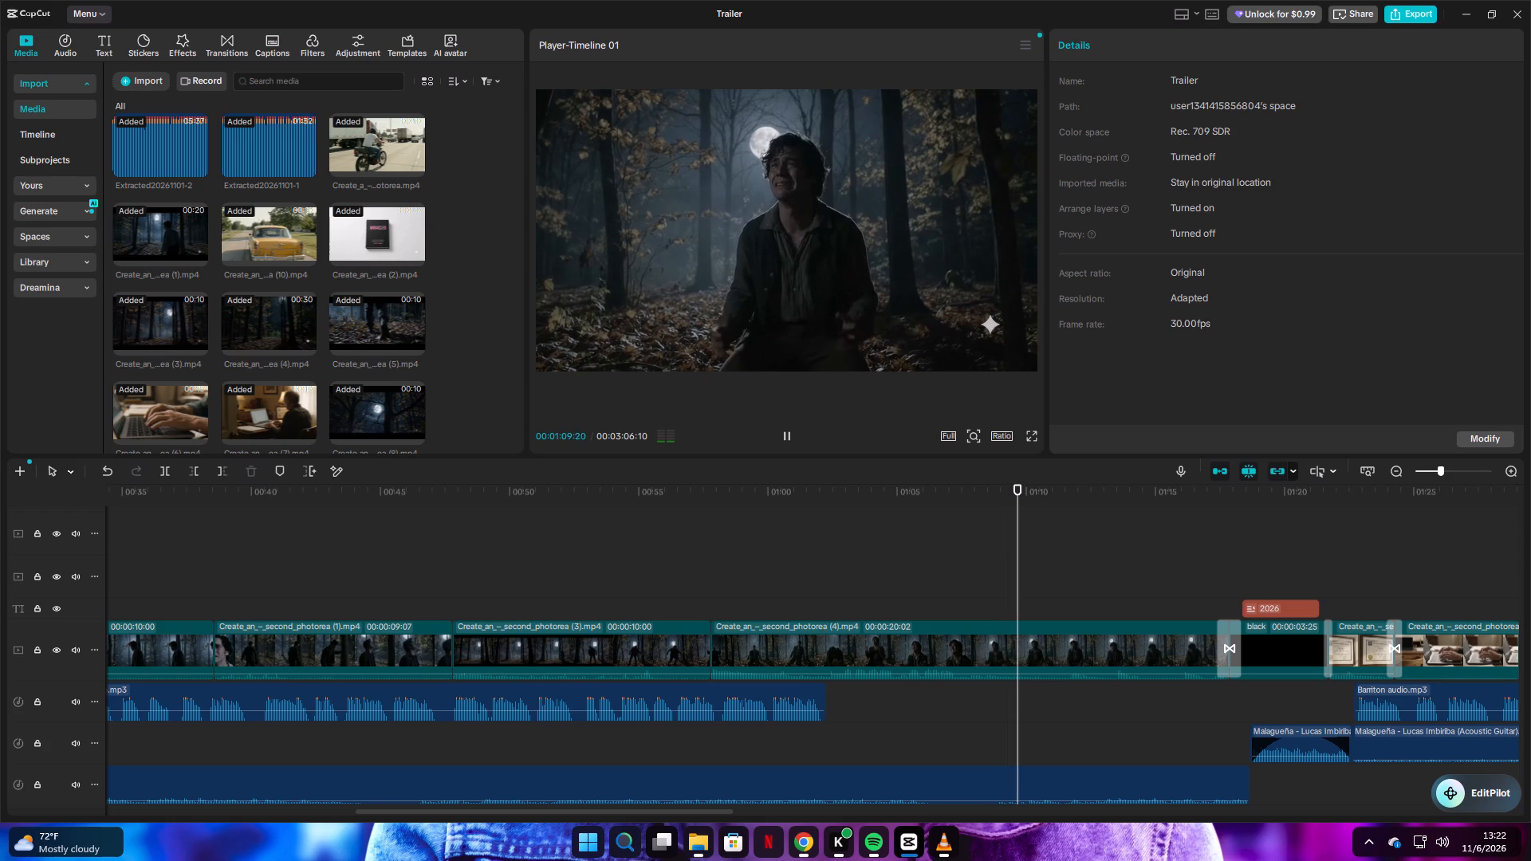
key("space")
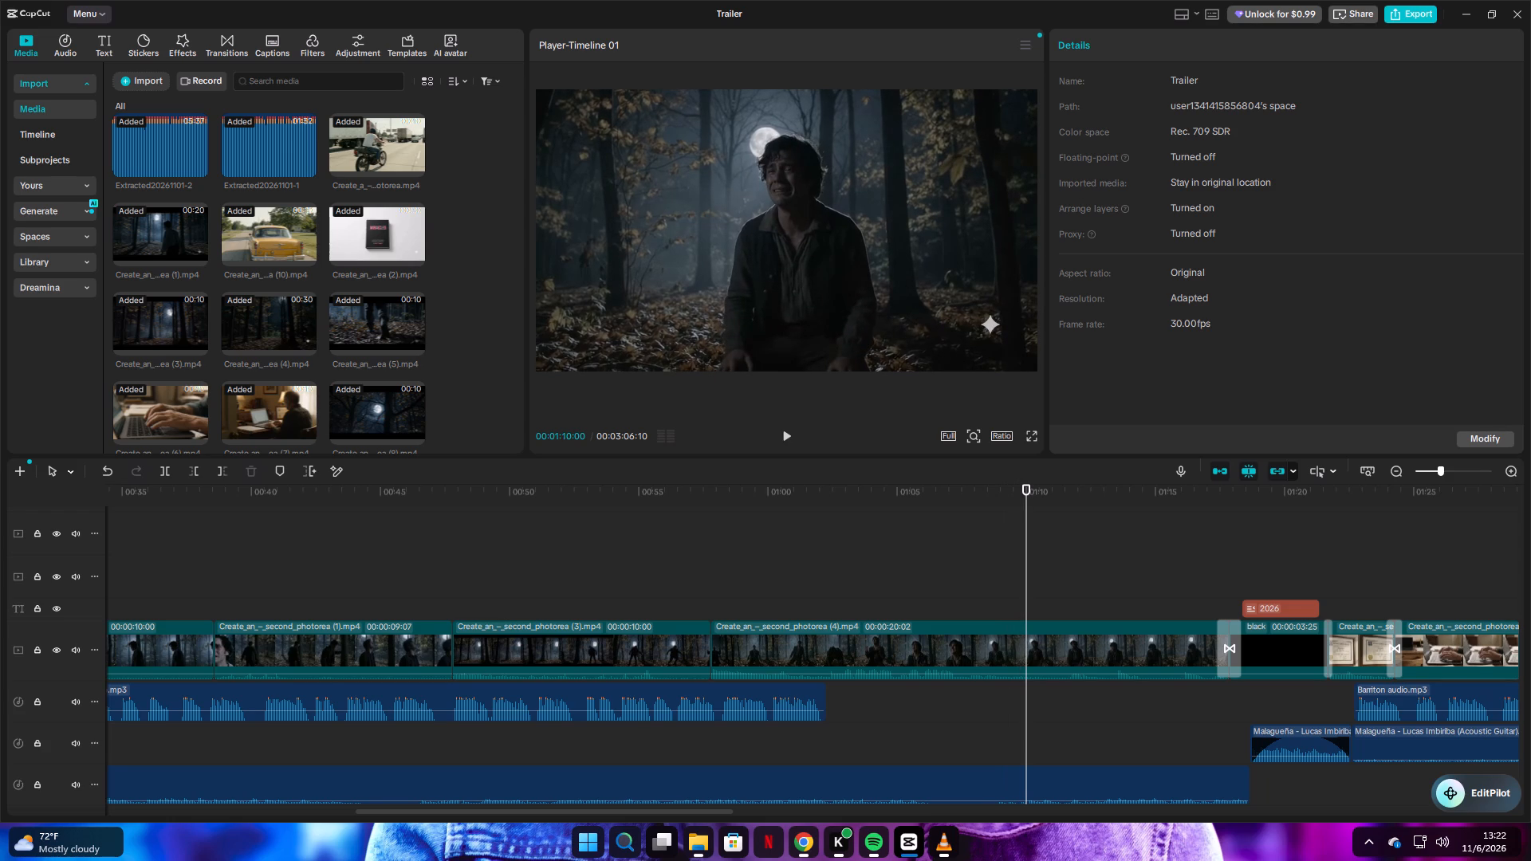
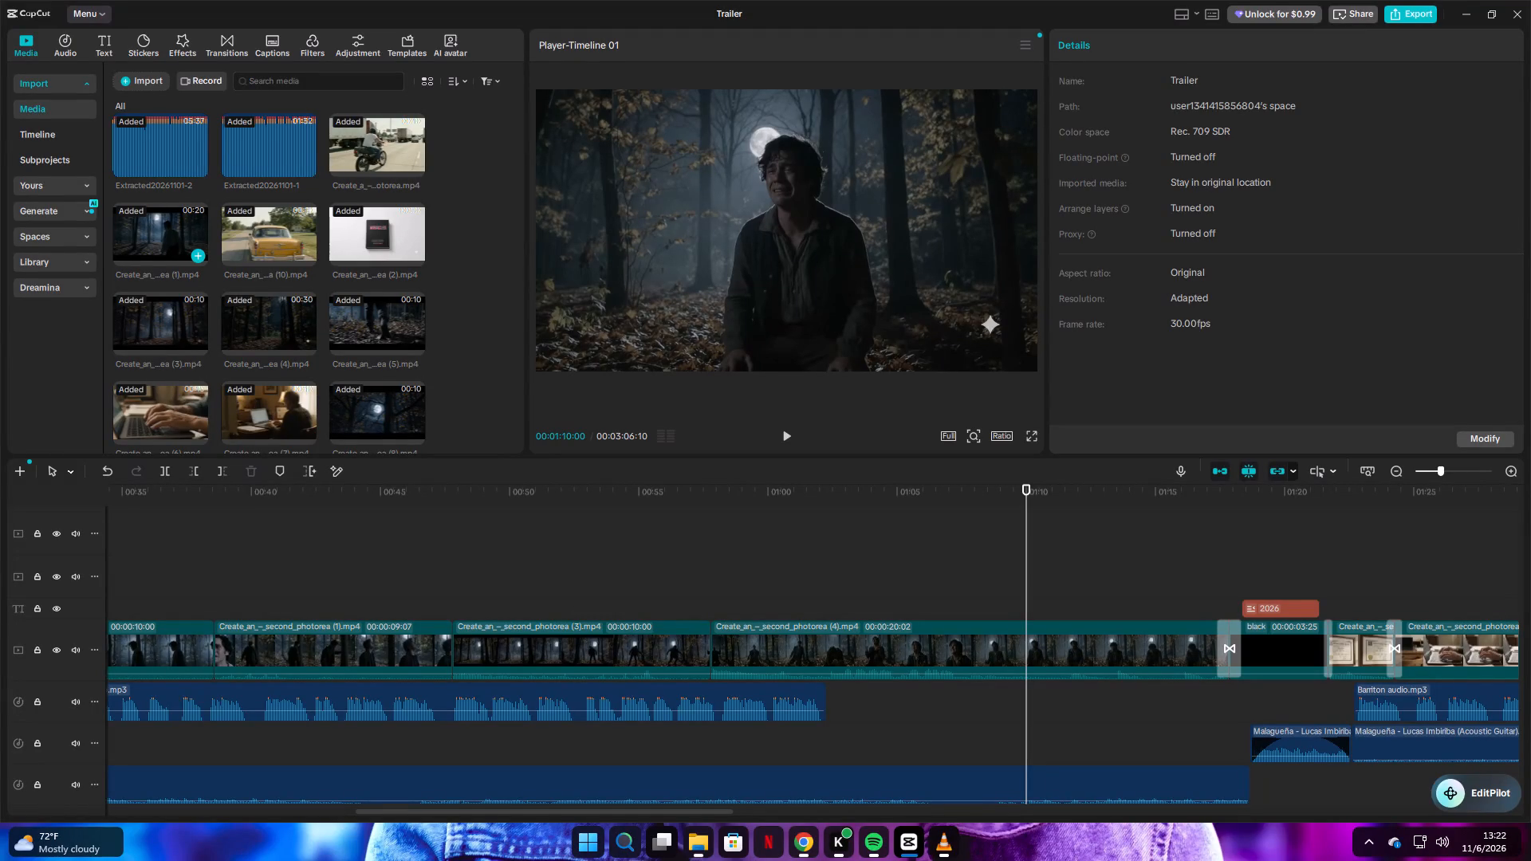
Import the video Man_looking_at_moon_1512153a_1080p from the Downloads folder into the project's media.
scroll(268, 387, "down", 5)
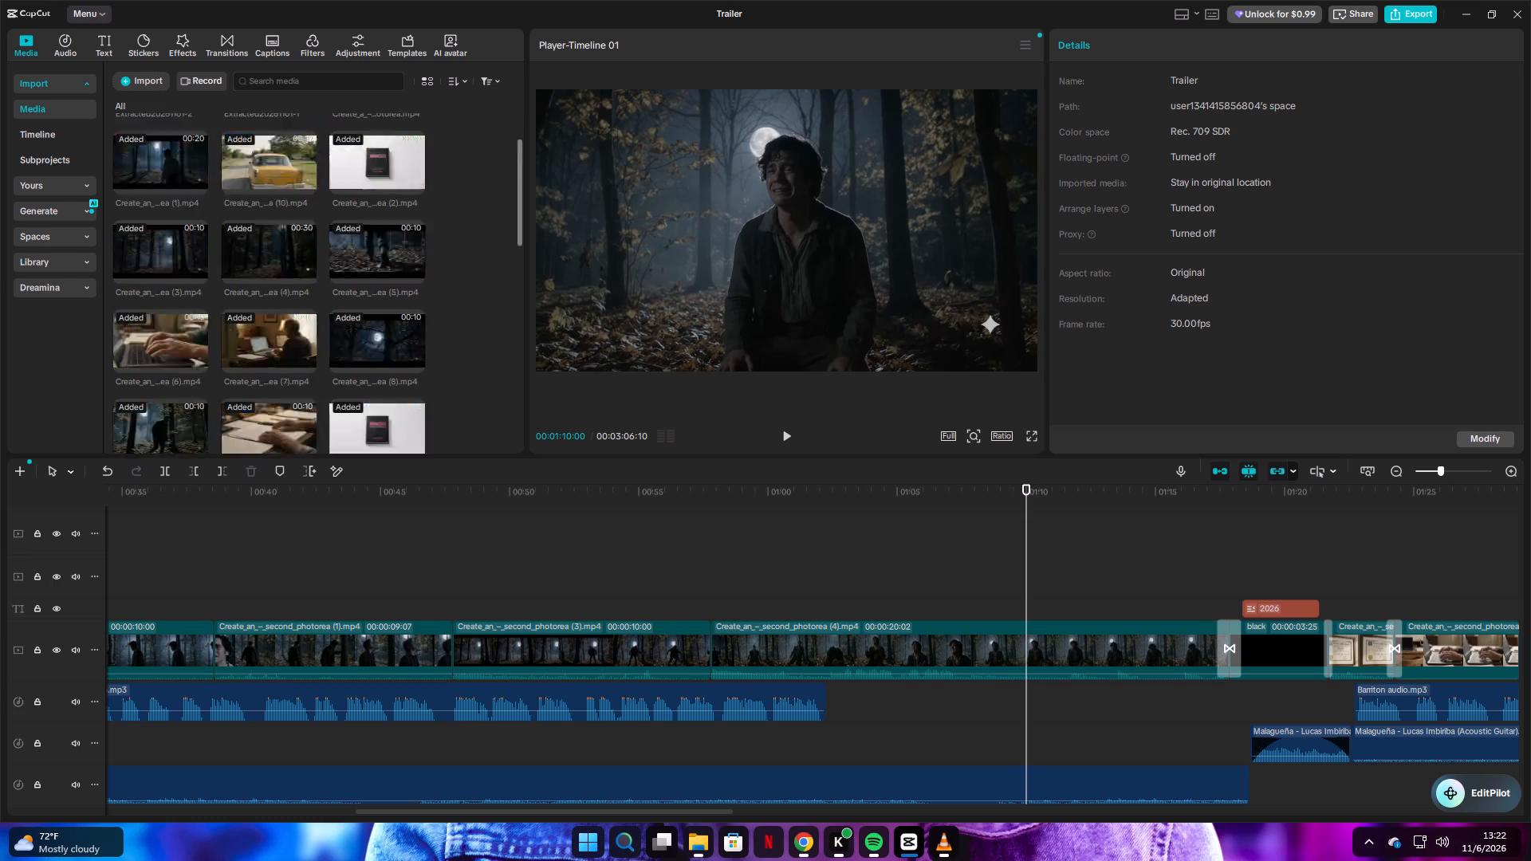
scroll(268, 387, "down", 16)
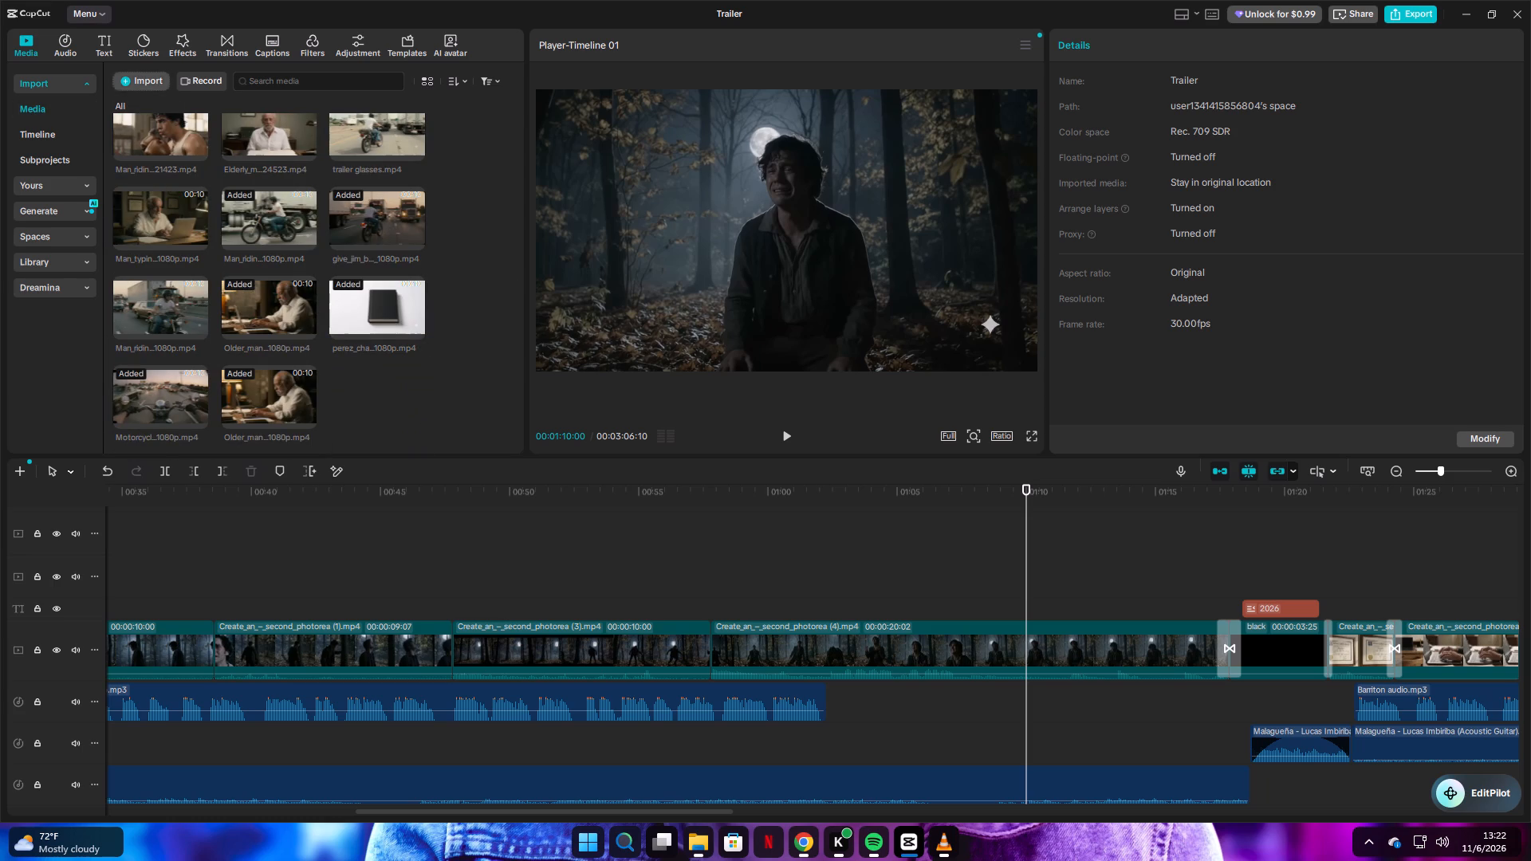
left_click(135, 88)
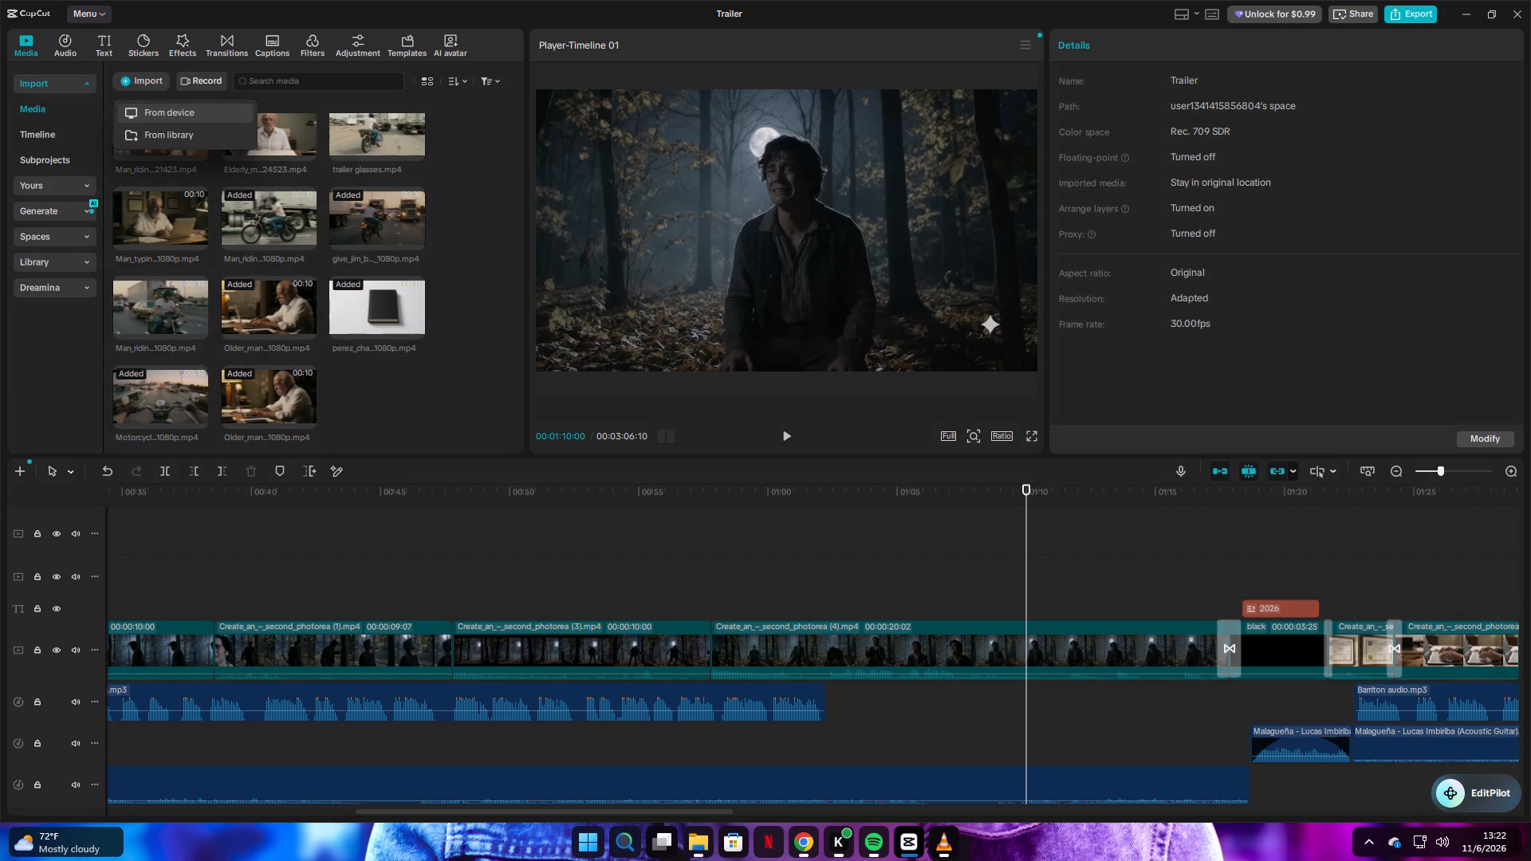
left_click(156, 112)
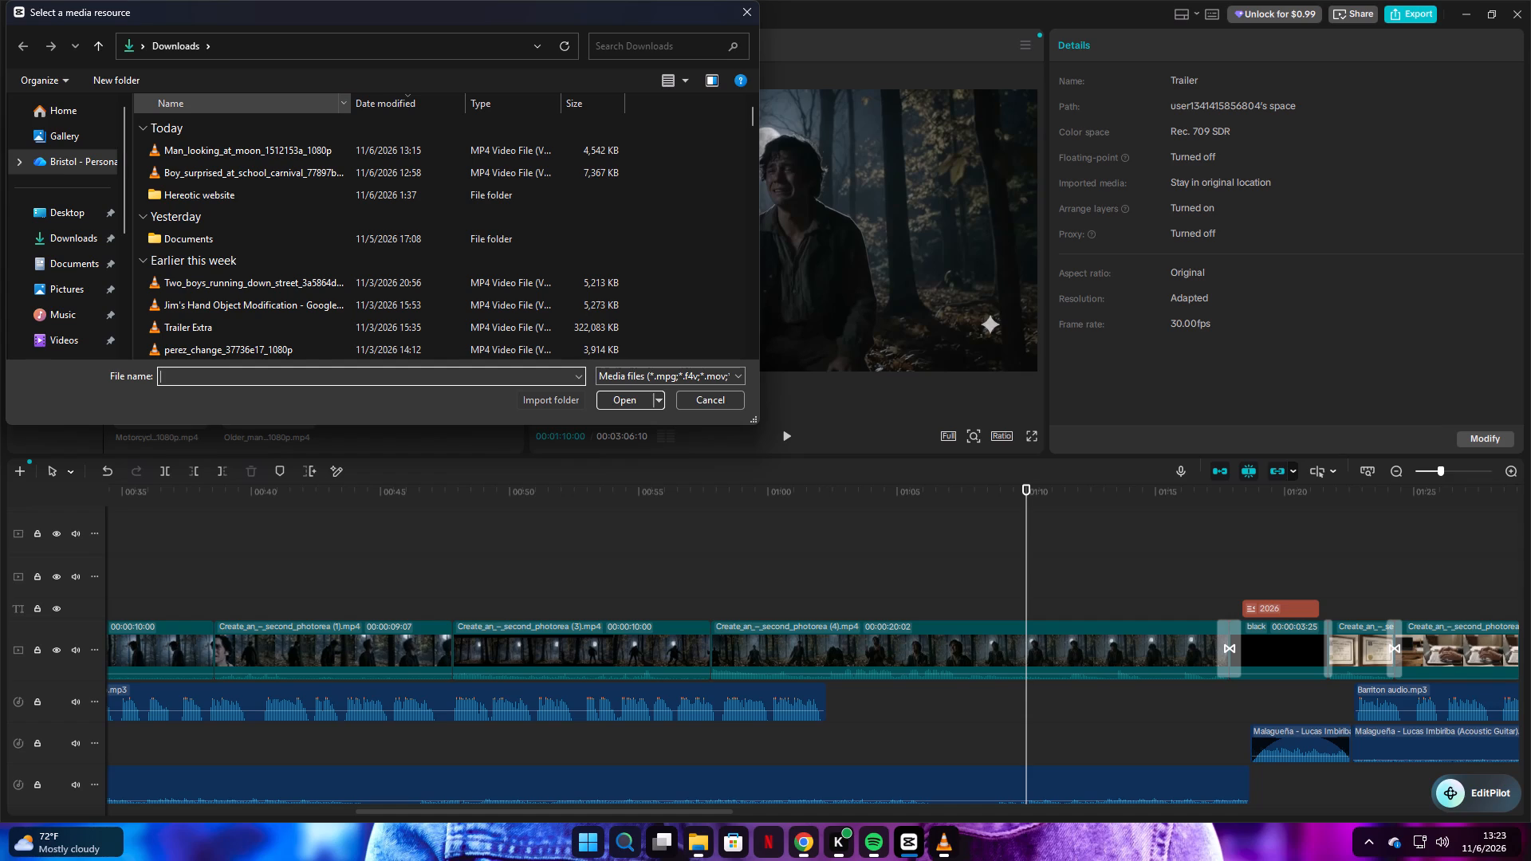
left_click(207, 146)
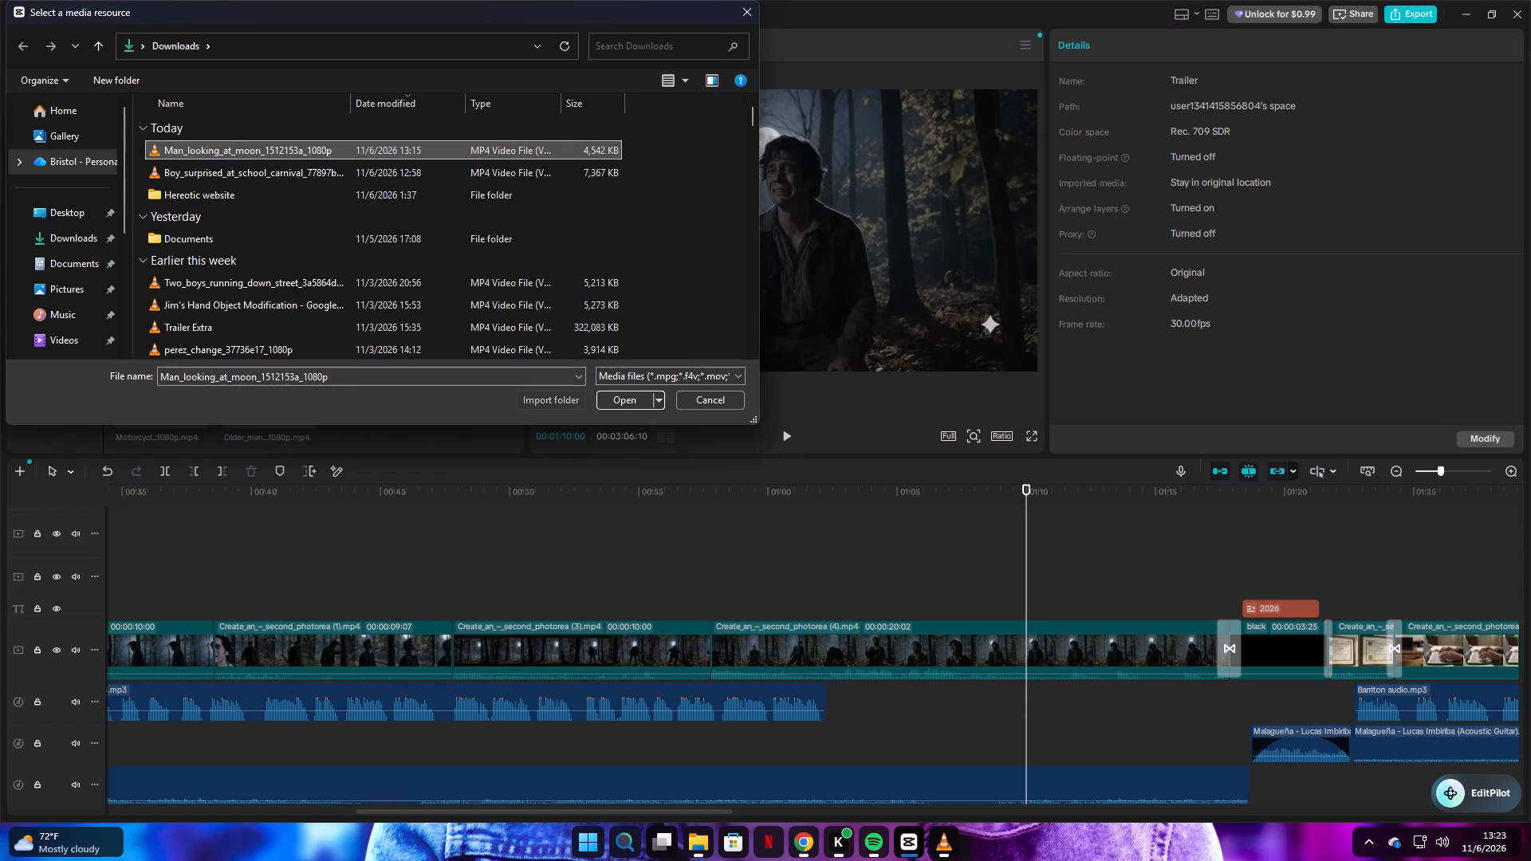
left_click(602, 397)
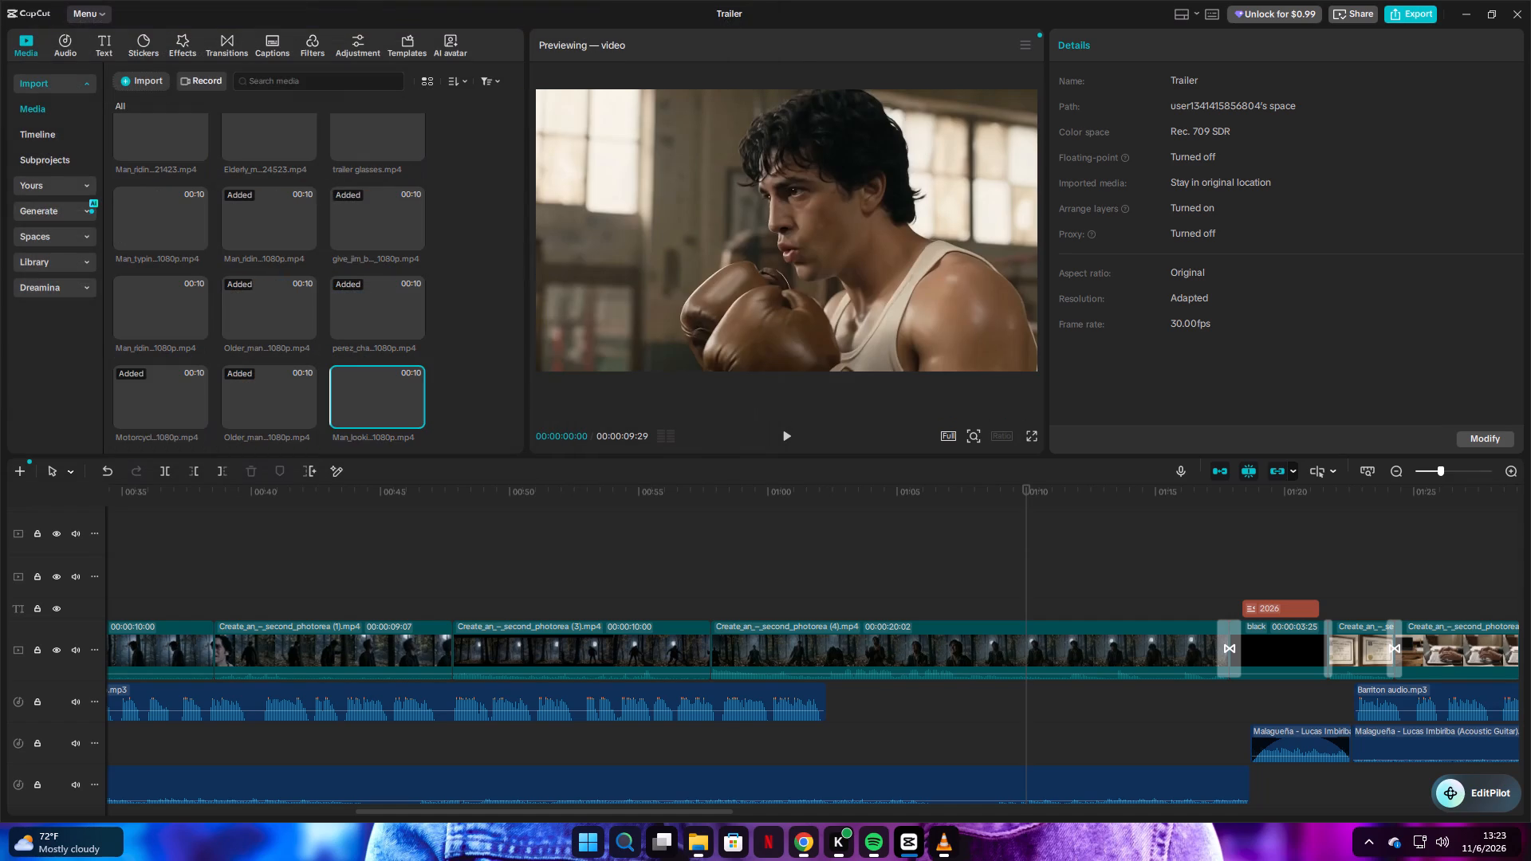
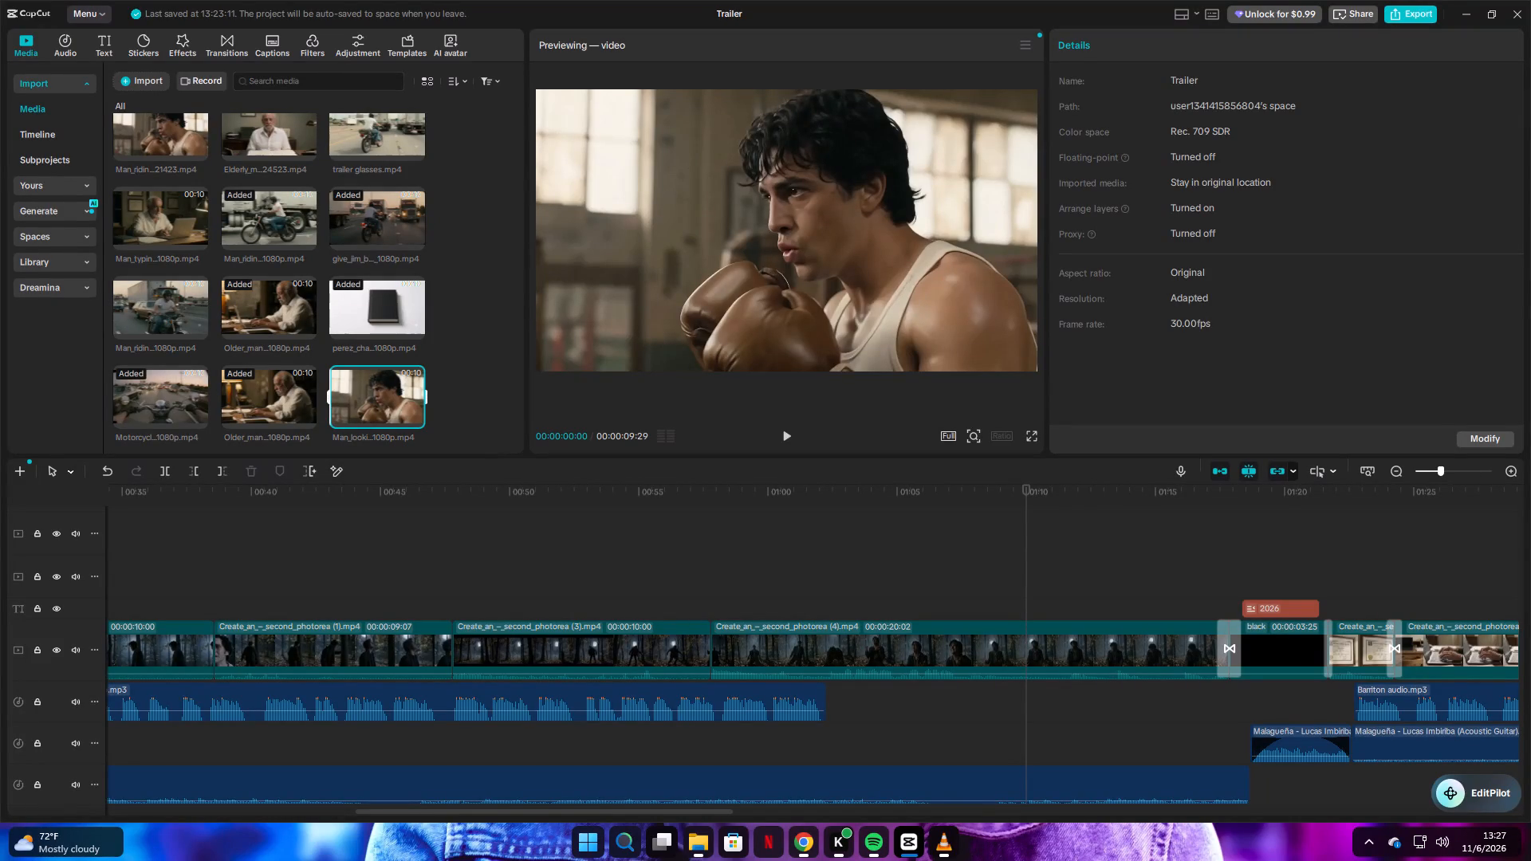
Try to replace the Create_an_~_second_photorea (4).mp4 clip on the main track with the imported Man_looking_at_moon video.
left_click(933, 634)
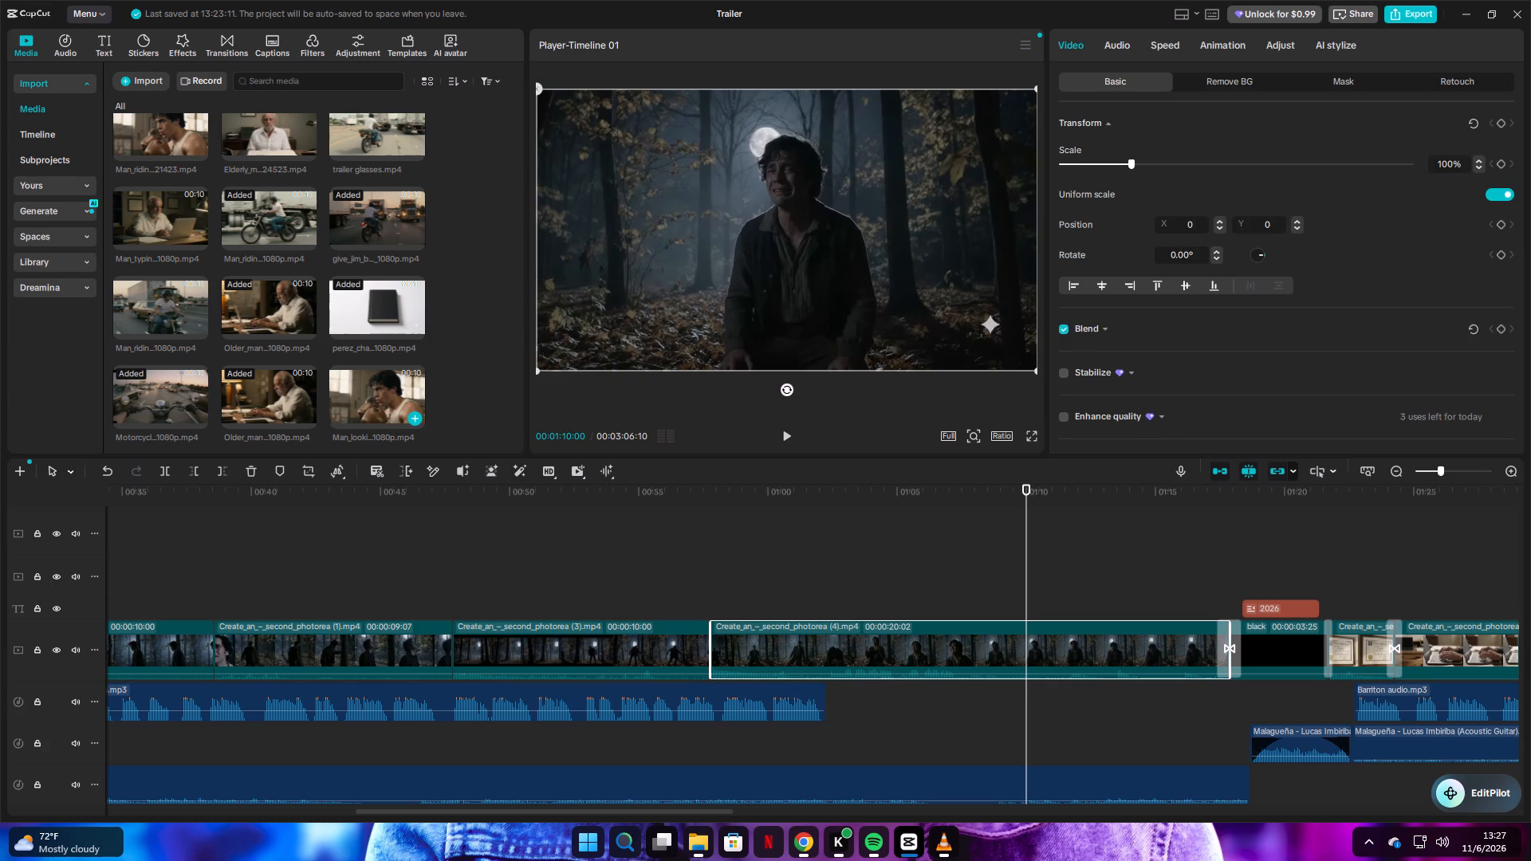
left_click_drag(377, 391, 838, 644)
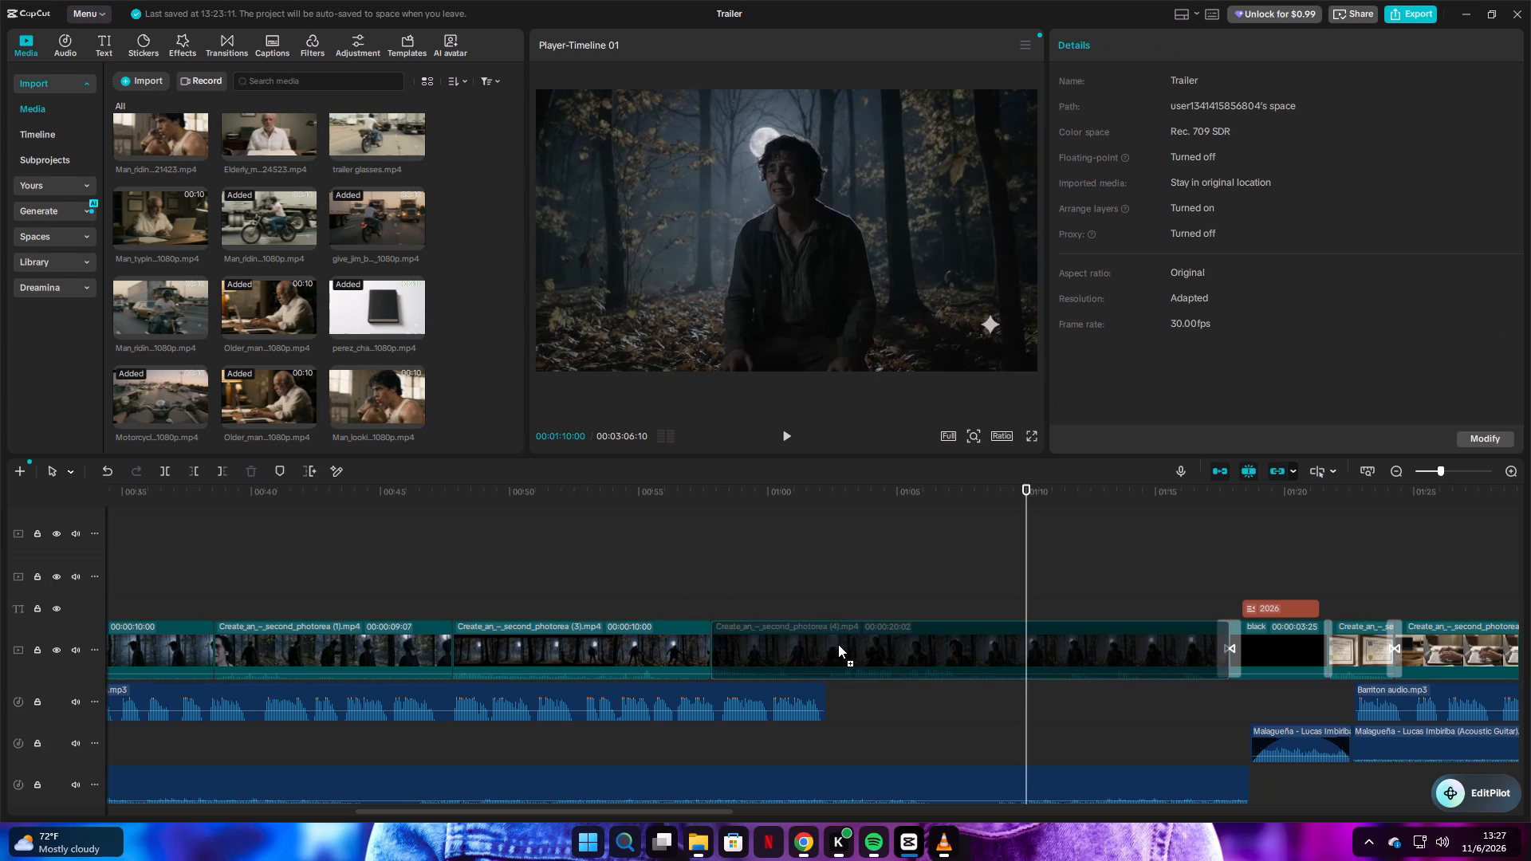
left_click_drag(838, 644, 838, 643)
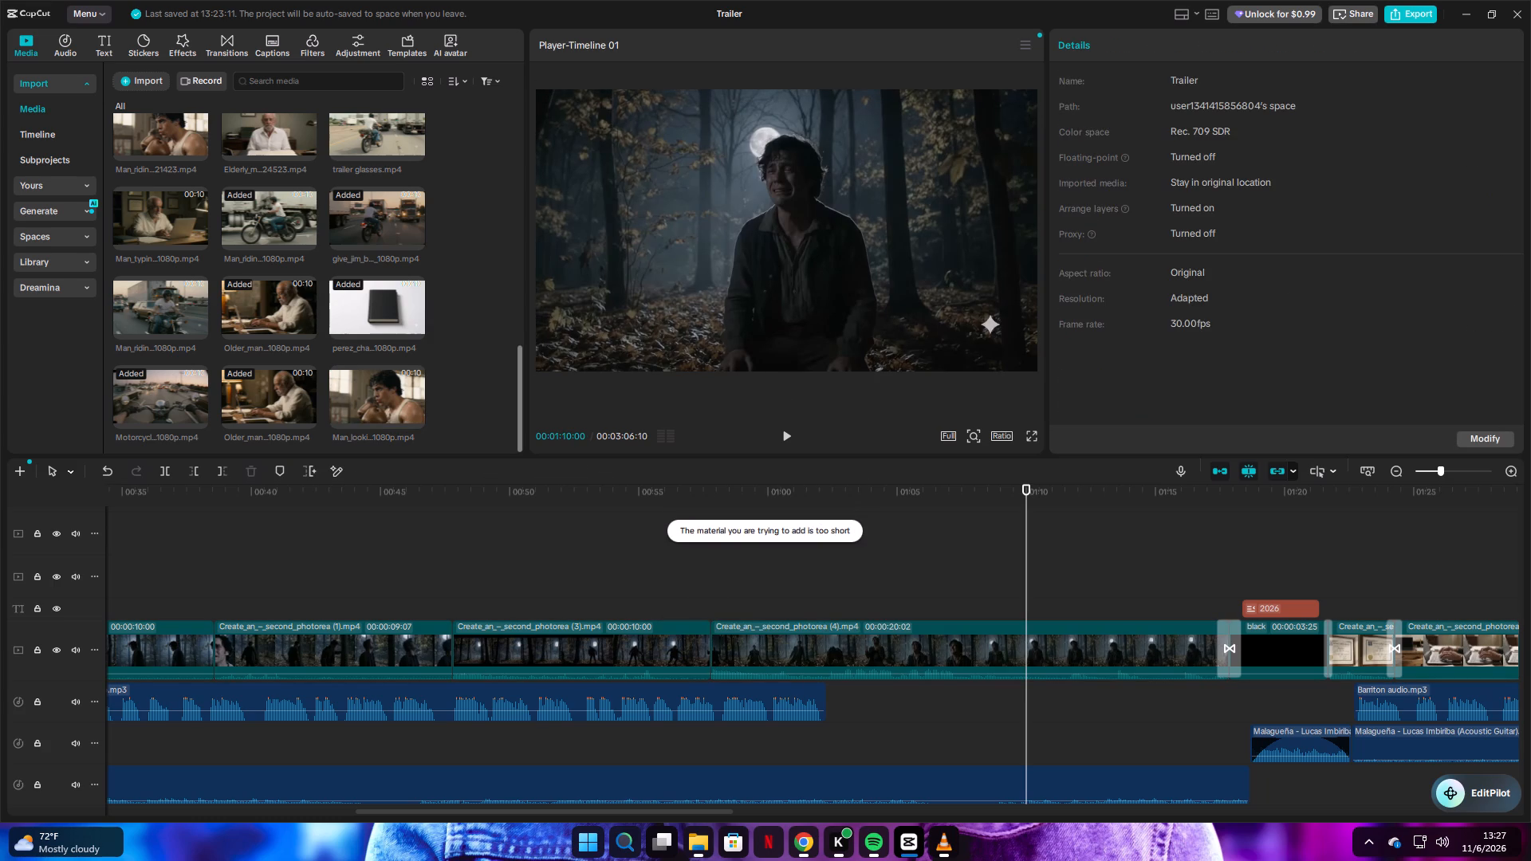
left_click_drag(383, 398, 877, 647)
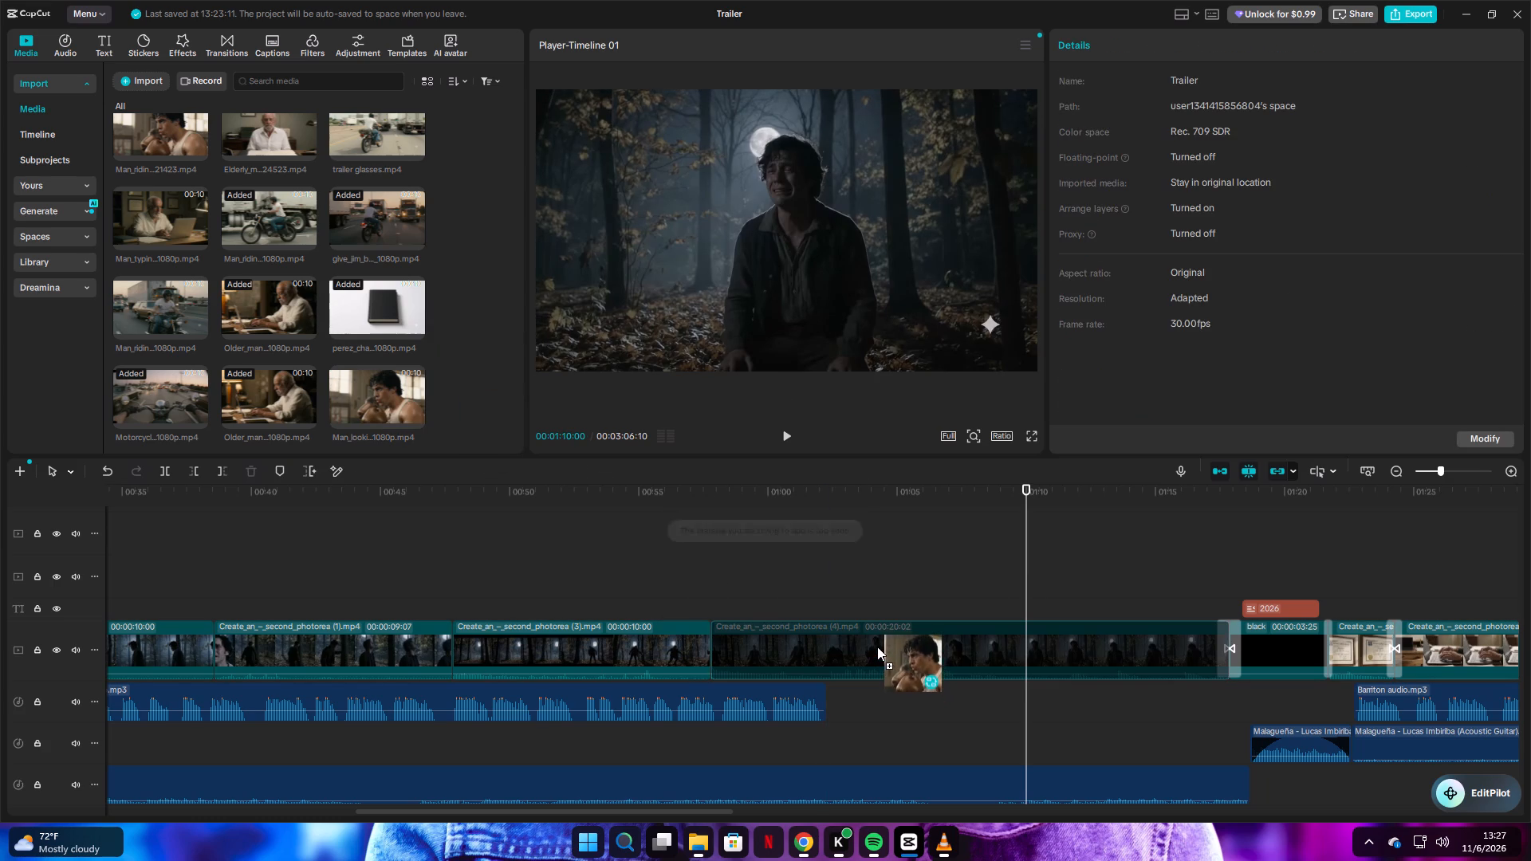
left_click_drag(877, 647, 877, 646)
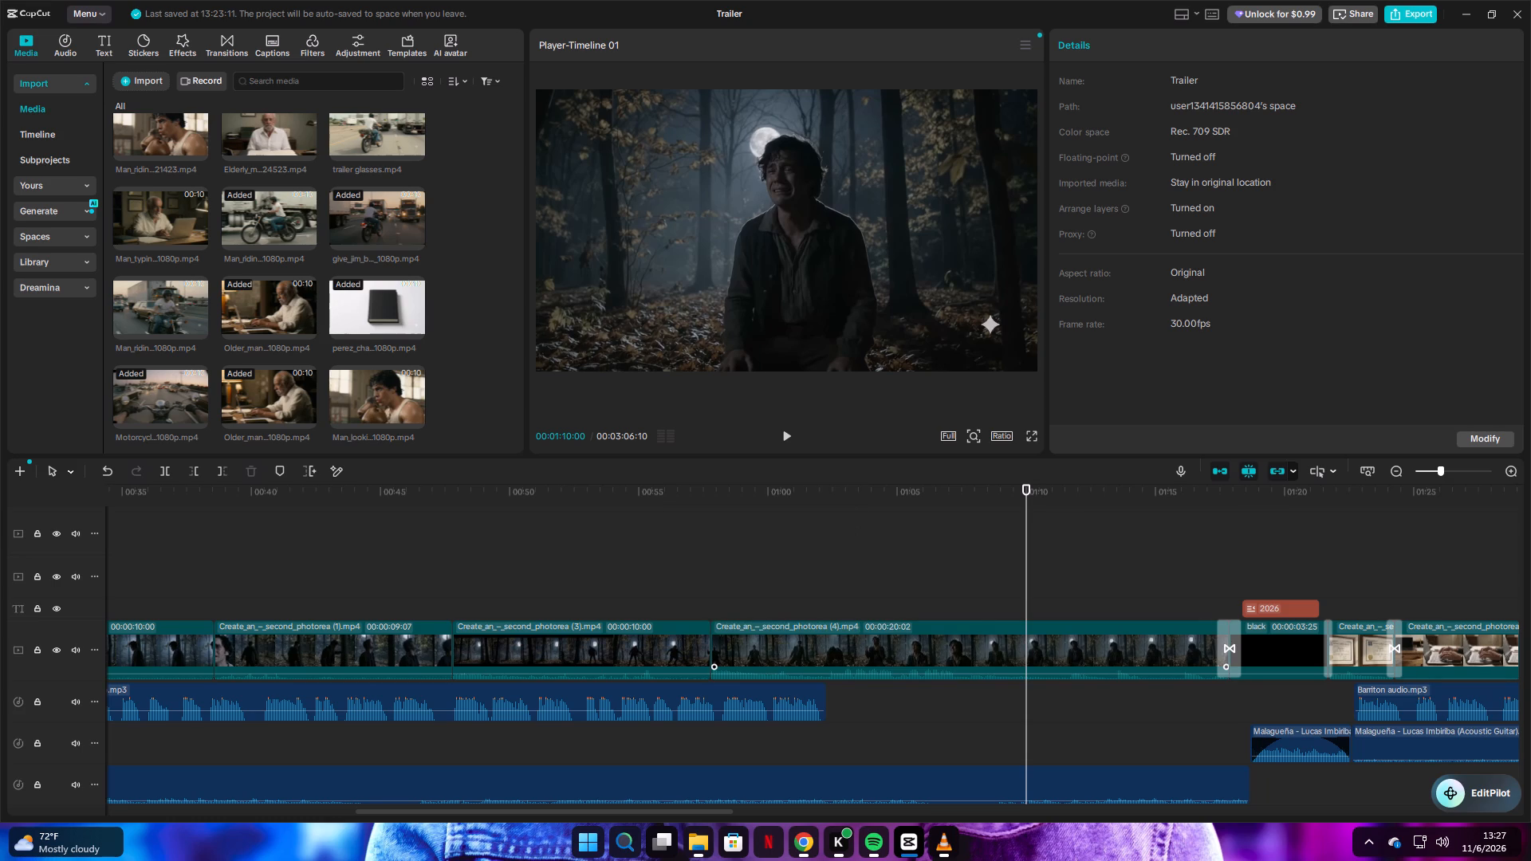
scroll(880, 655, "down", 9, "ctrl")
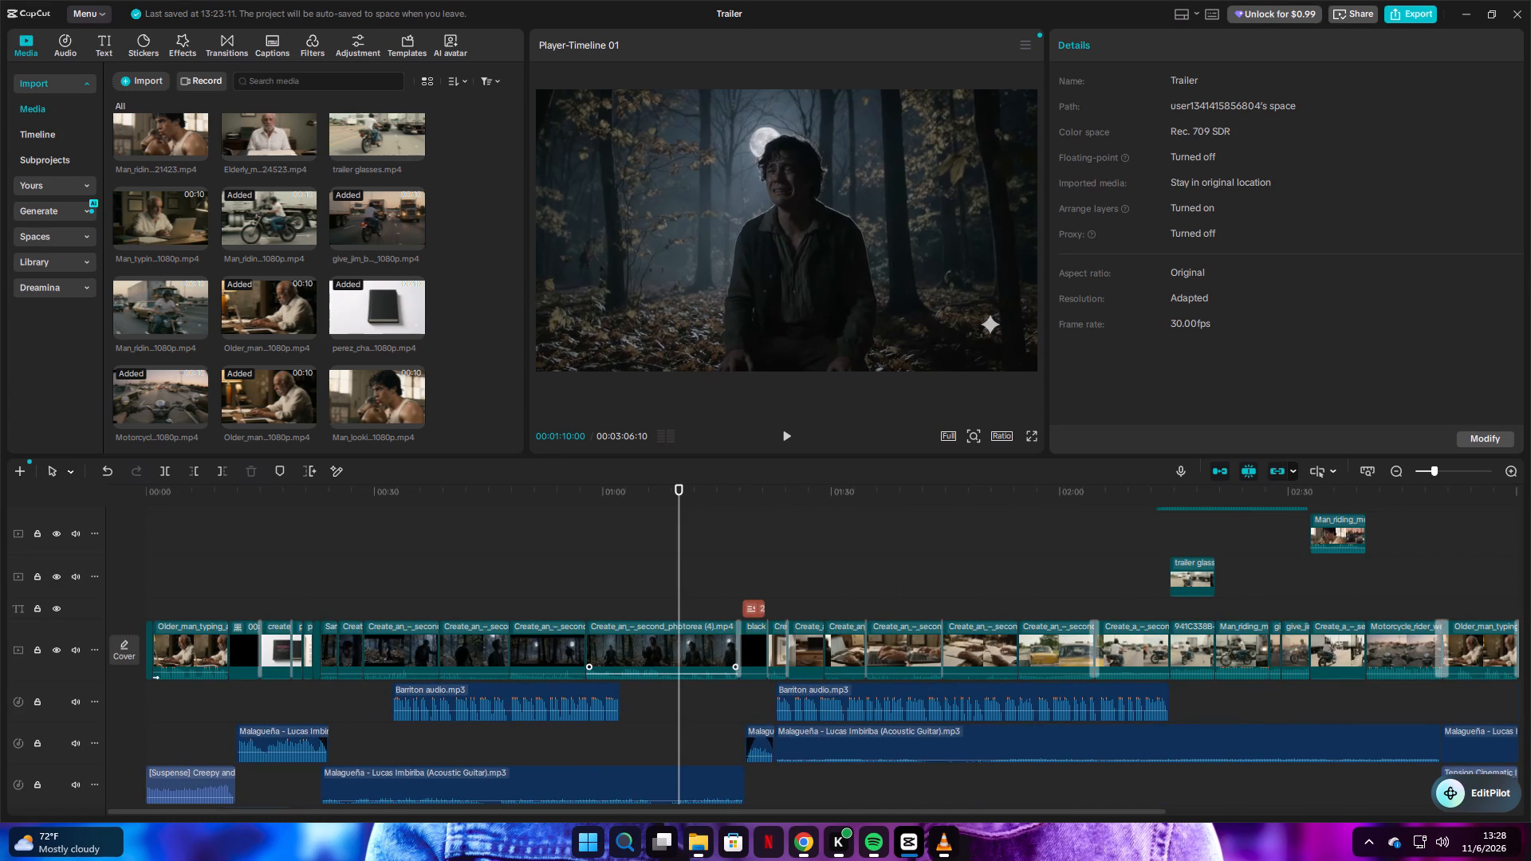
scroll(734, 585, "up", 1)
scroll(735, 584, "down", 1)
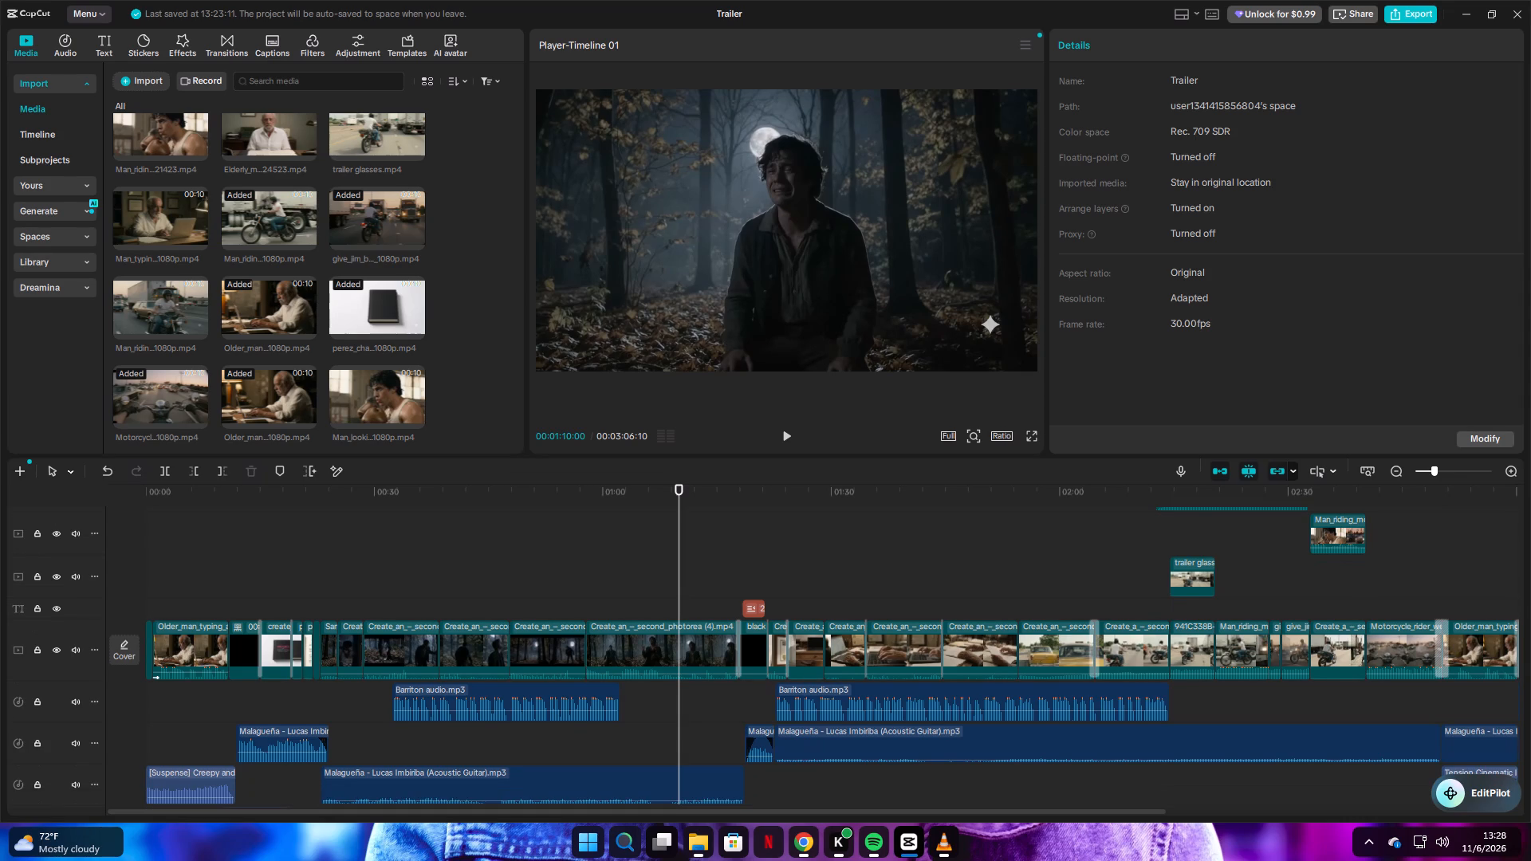
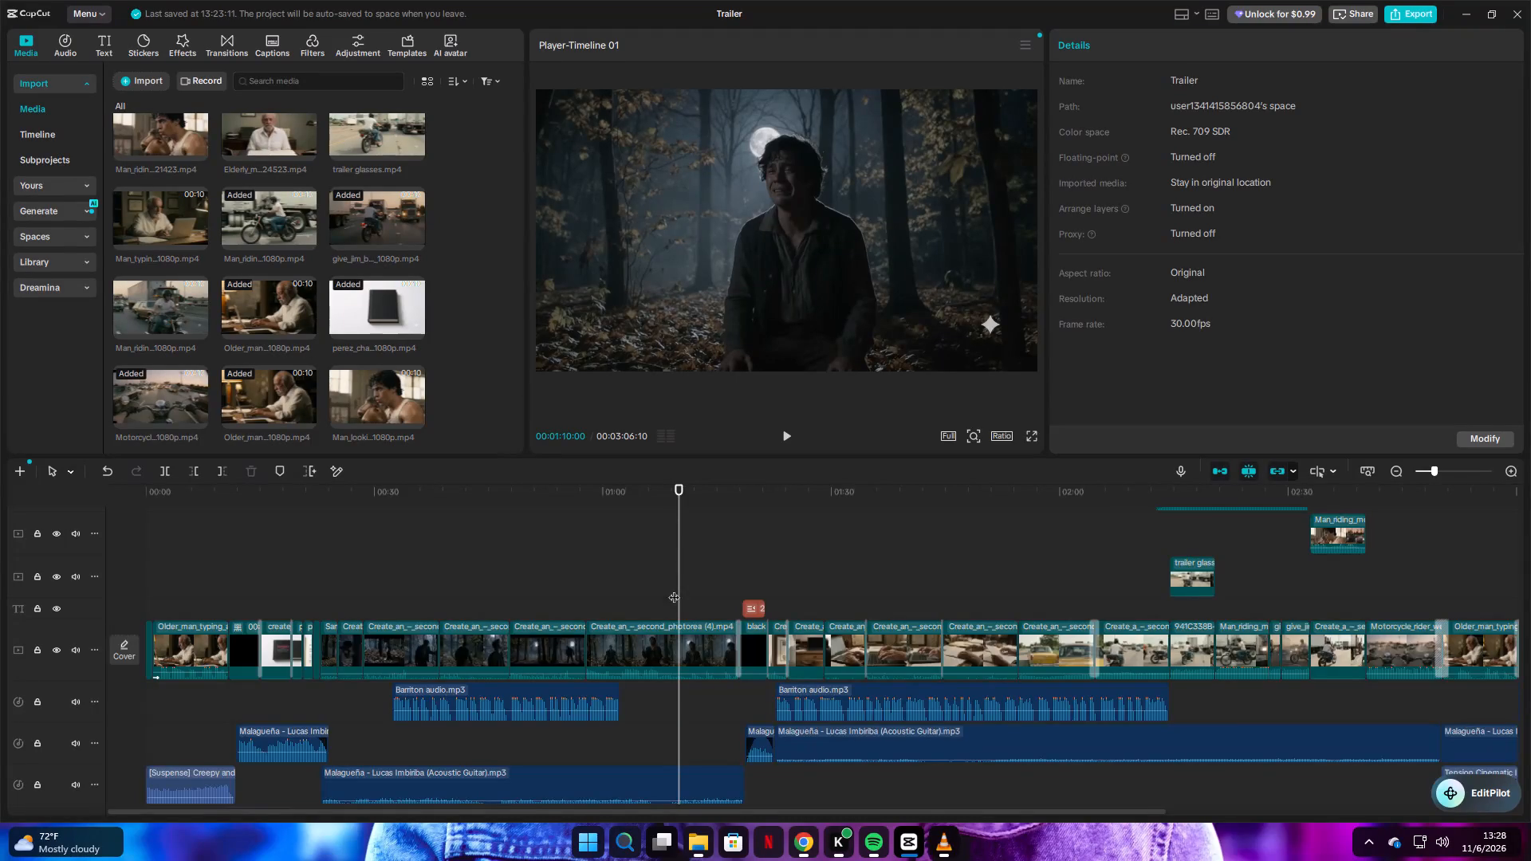
Insert the Man_looking_at_moon video on the main track between the Create_an_~_second_photorea (3).mp4 and (4).mp4 clips.
scroll(659, 589, "up", 5, "ctrl")
scroll(651, 589, "down", 3, "ctrl")
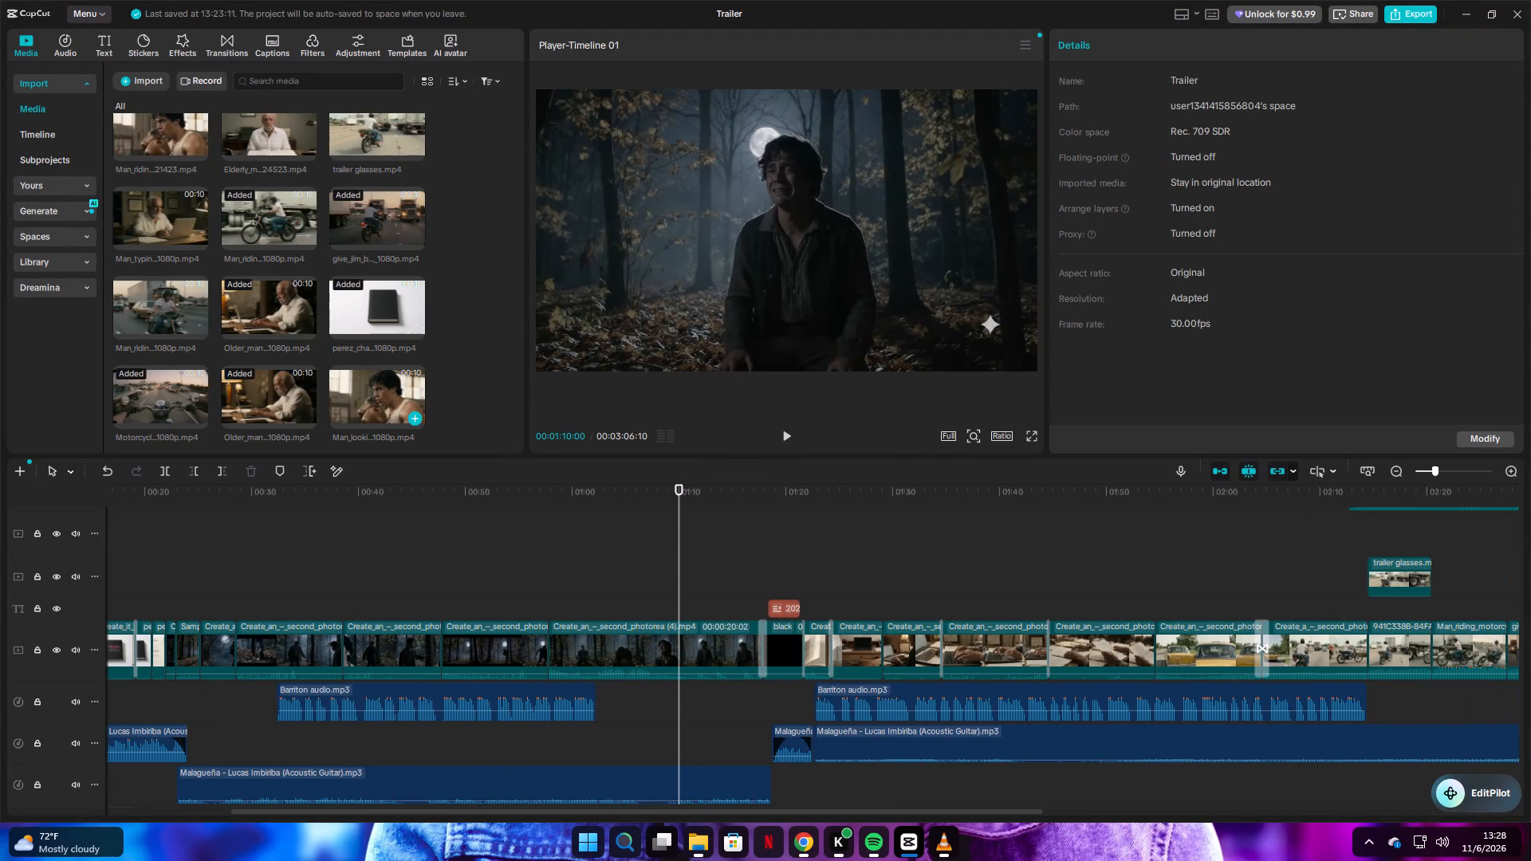
left_click_drag(367, 400, 529, 640)
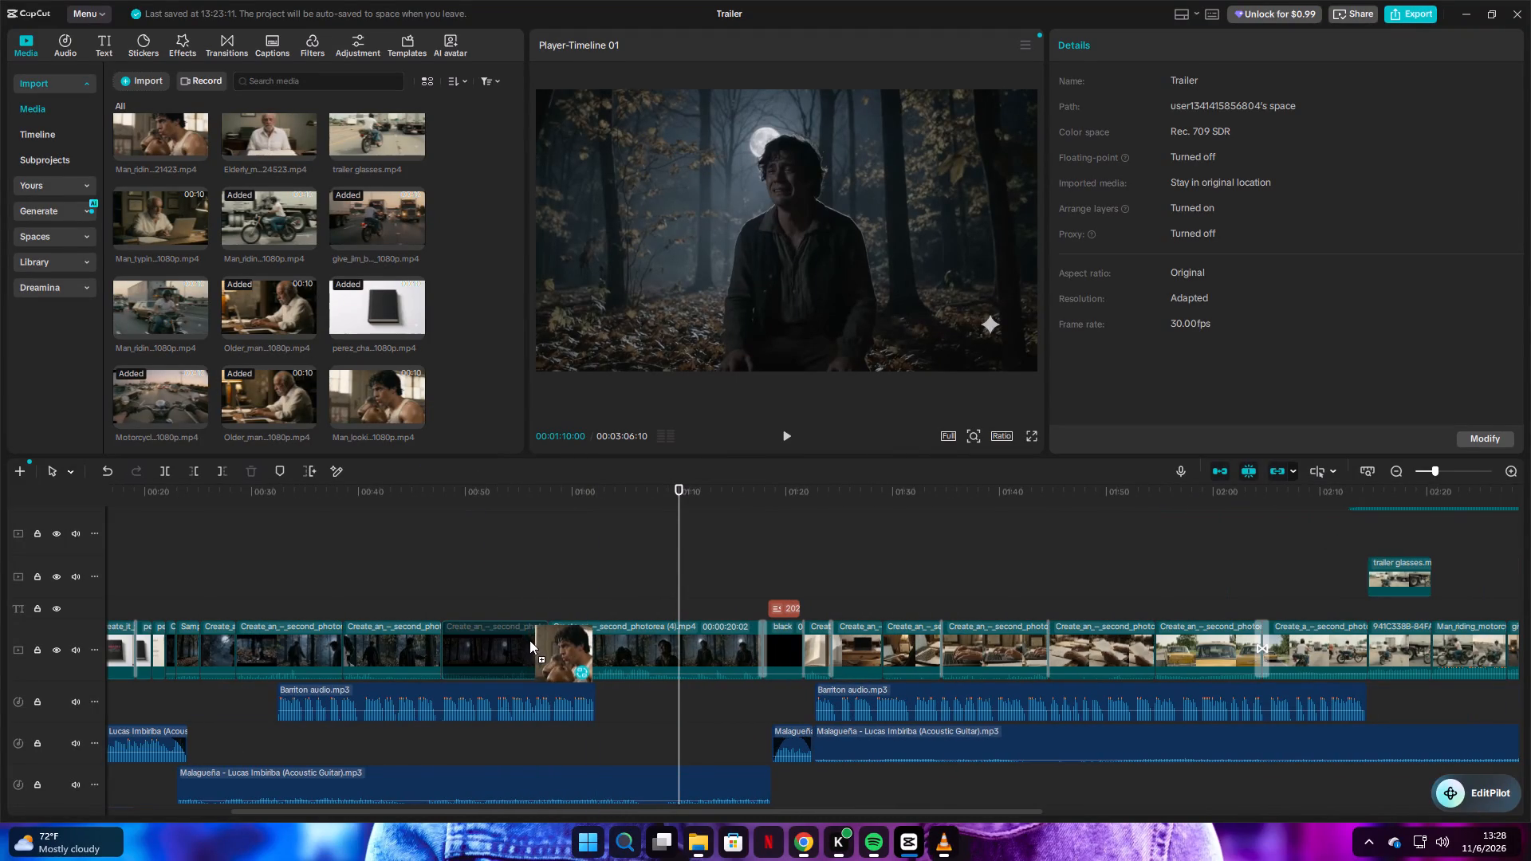
left_click_drag(529, 640, 539, 633)
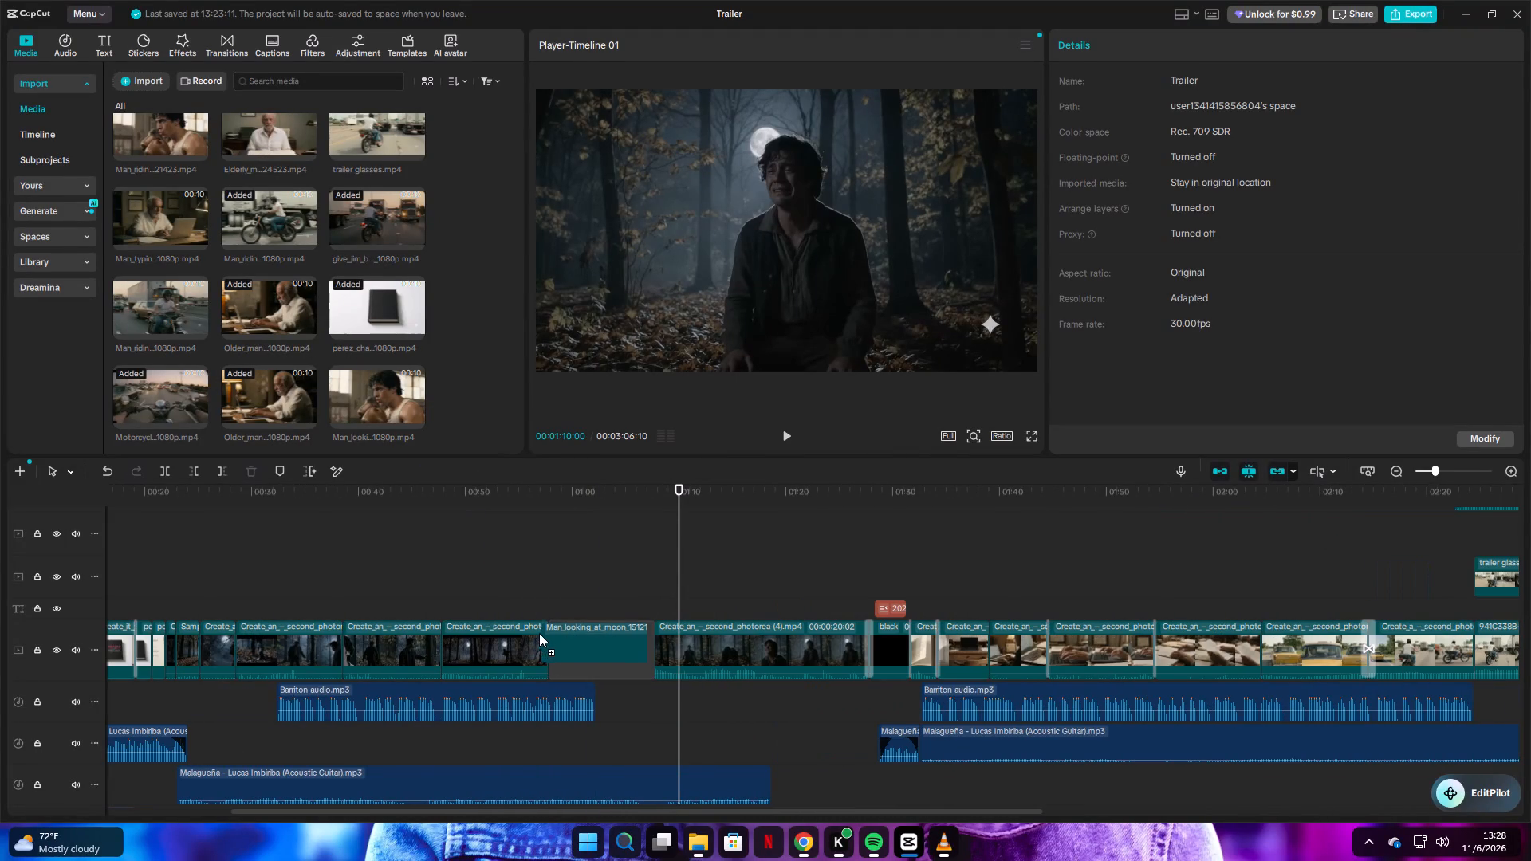
left_click_drag(539, 633, 549, 655)
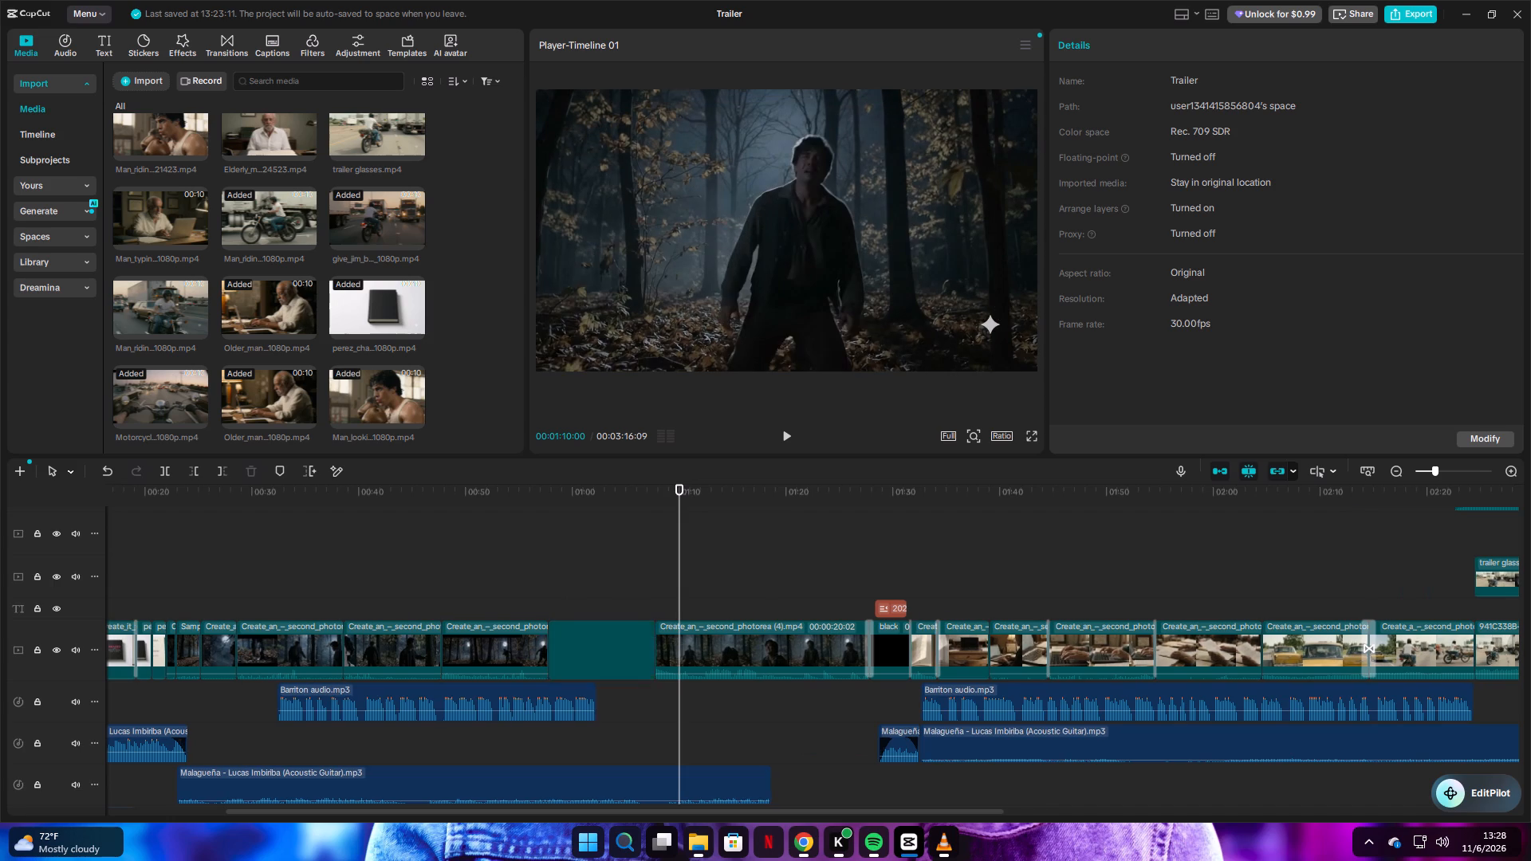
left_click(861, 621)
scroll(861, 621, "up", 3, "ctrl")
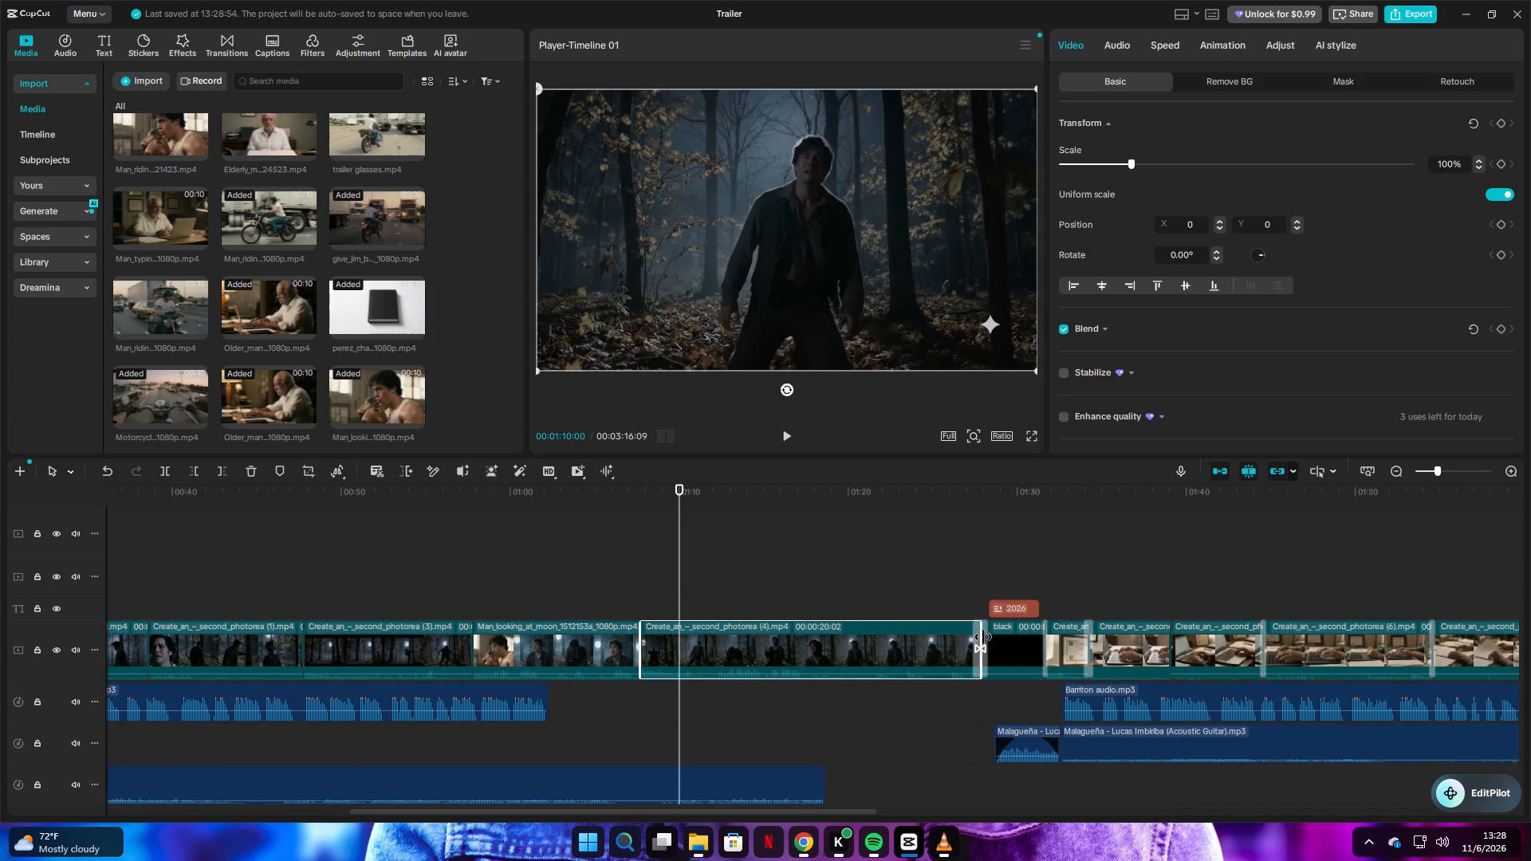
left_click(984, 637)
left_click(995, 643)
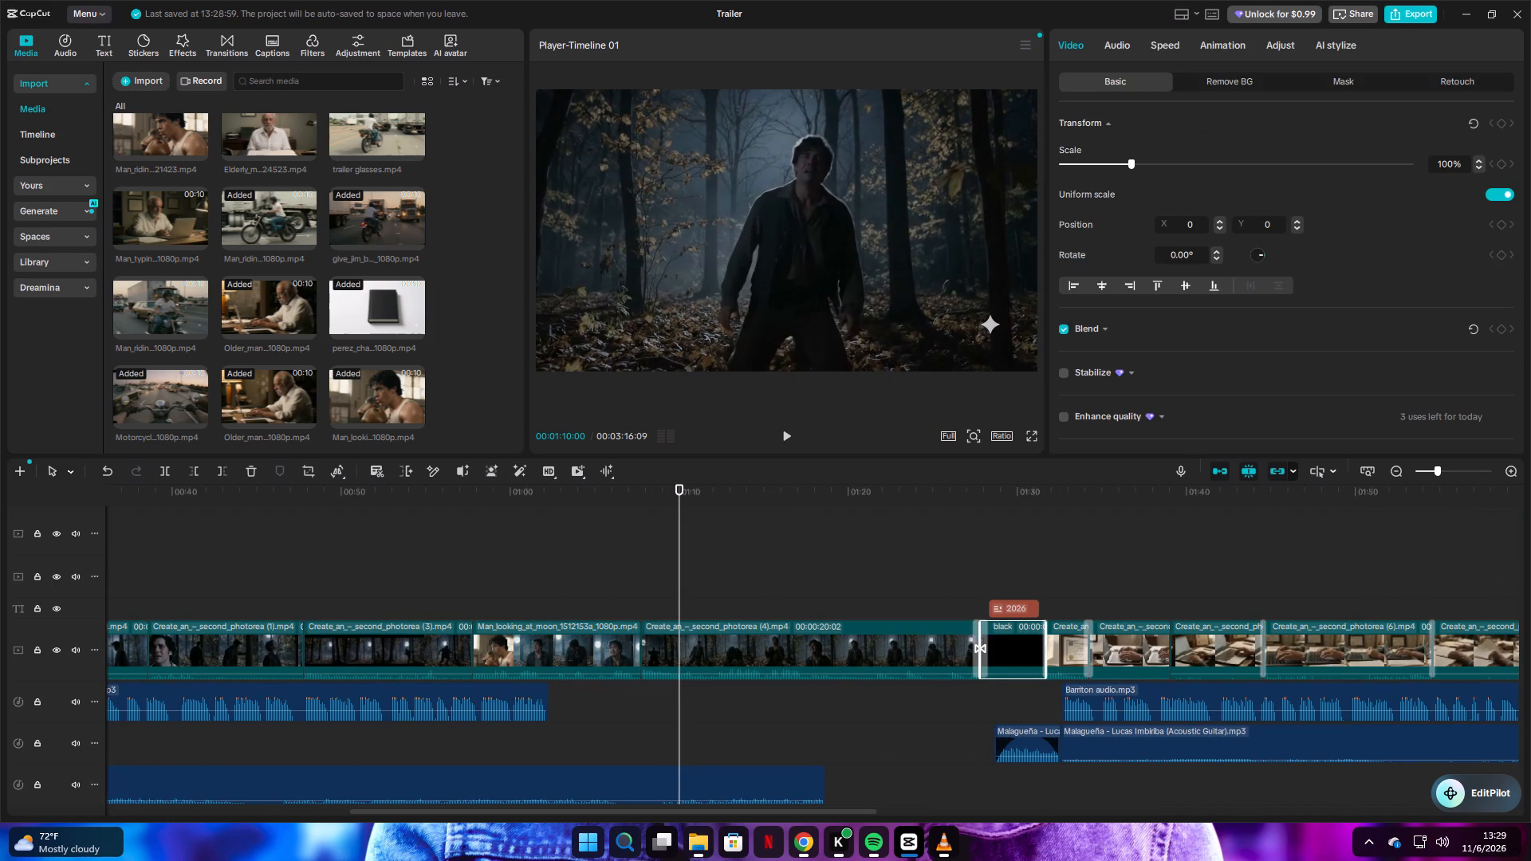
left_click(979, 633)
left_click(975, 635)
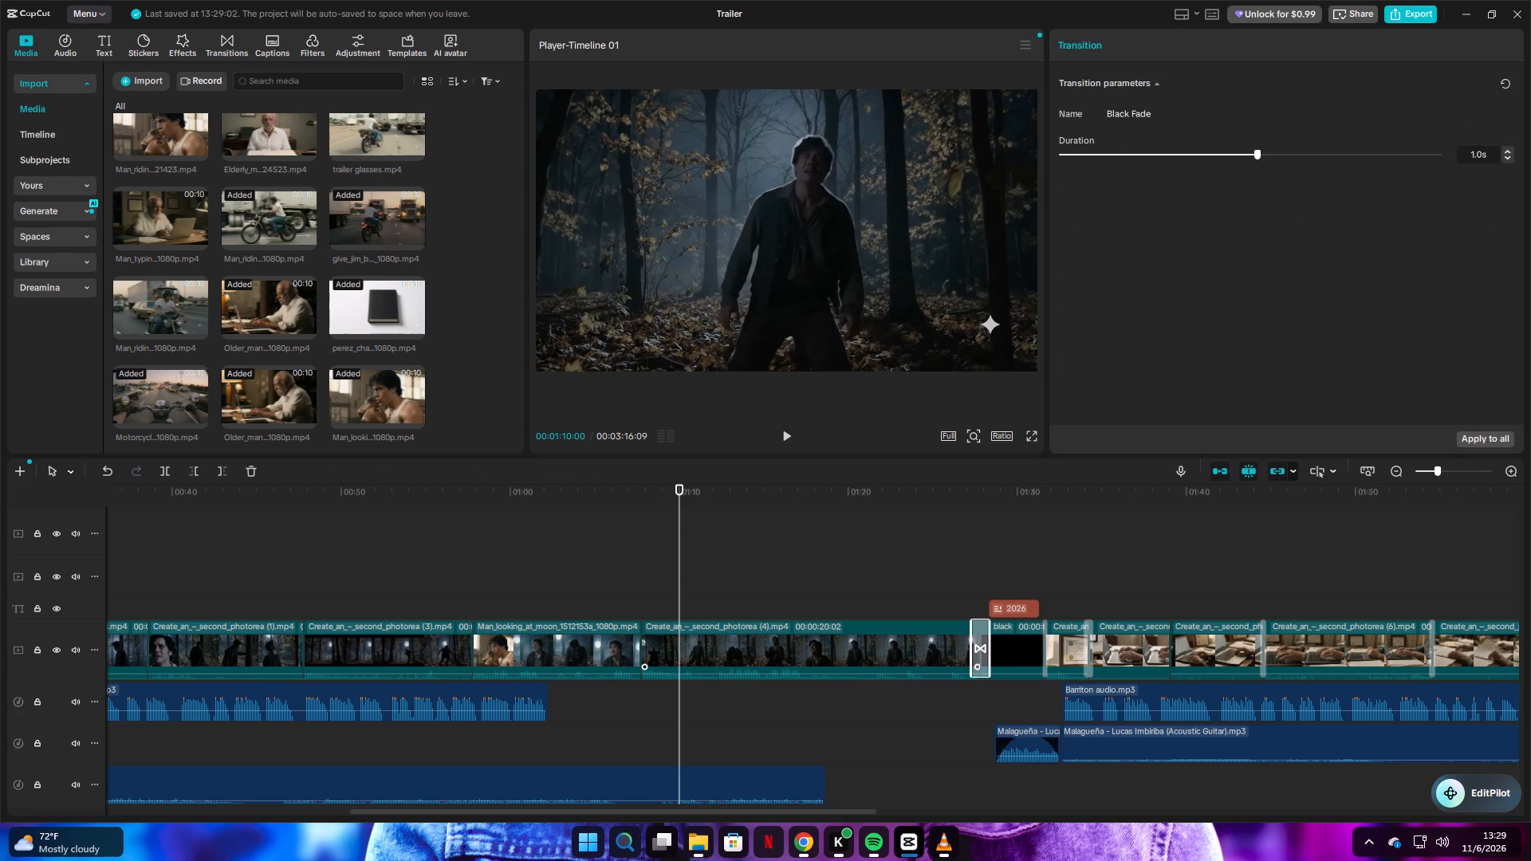
Preview the start of the inserted Man_looking_at_moon clip to find where its opening boxing shot ends.
scroll(440, 611, "up", 5, "ctrl")
left_click(309, 593)
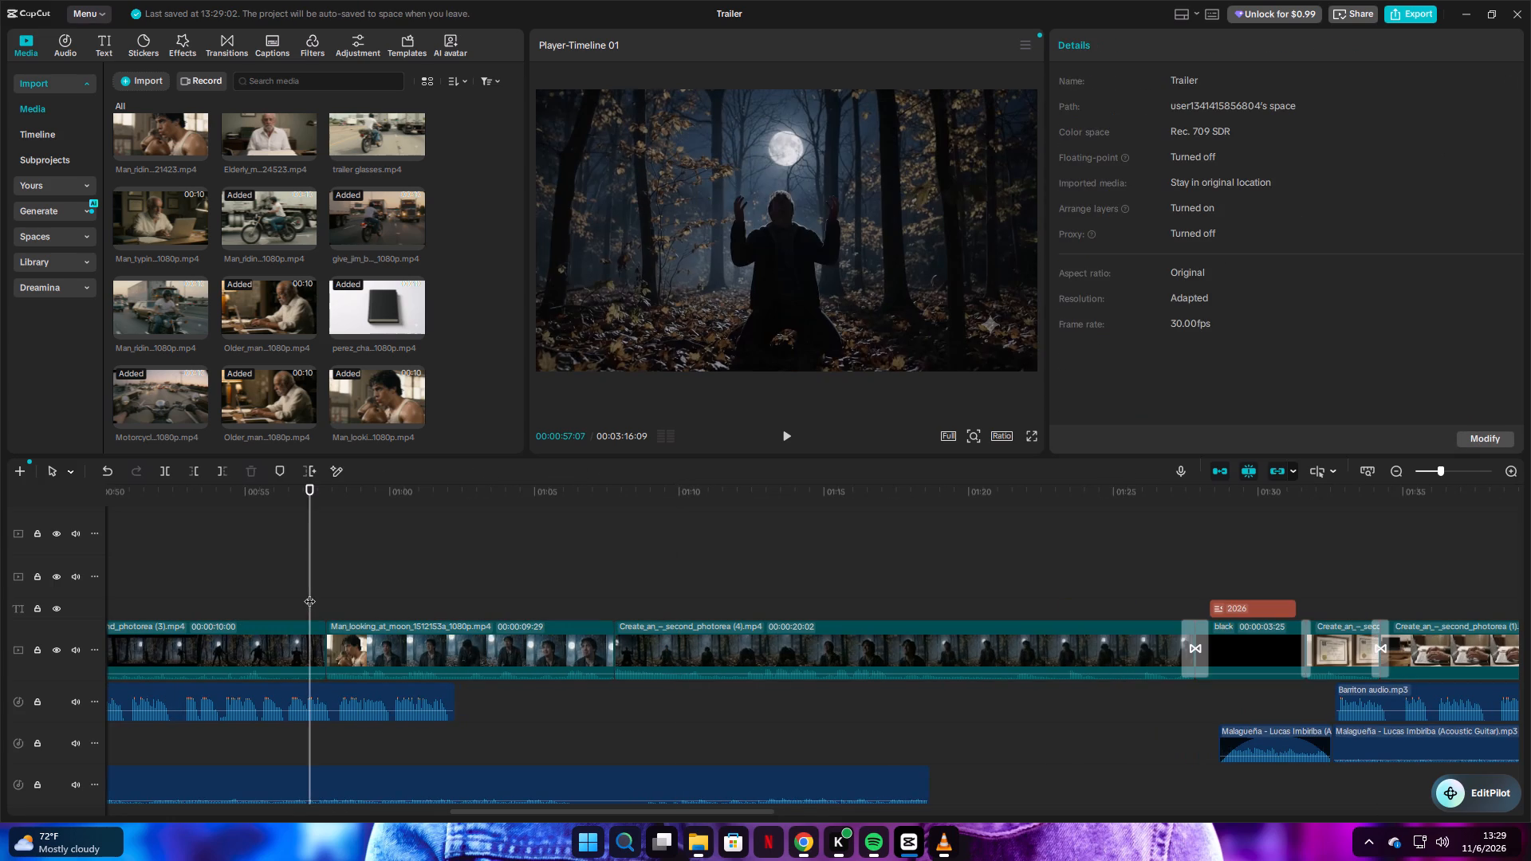
key("space")
key("space")
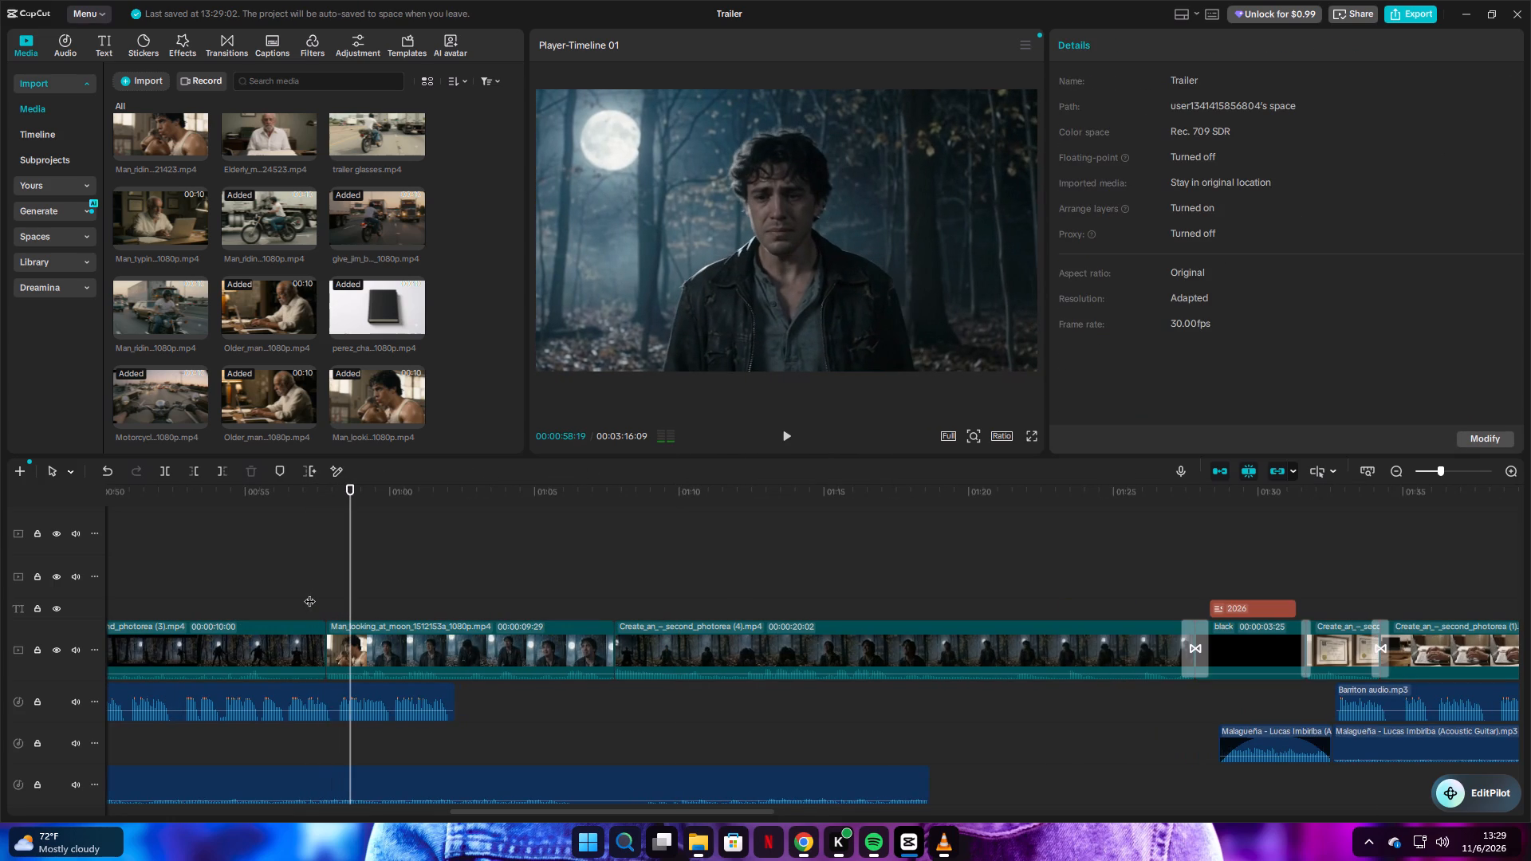
scroll(313, 606, "up", 7, "ctrl")
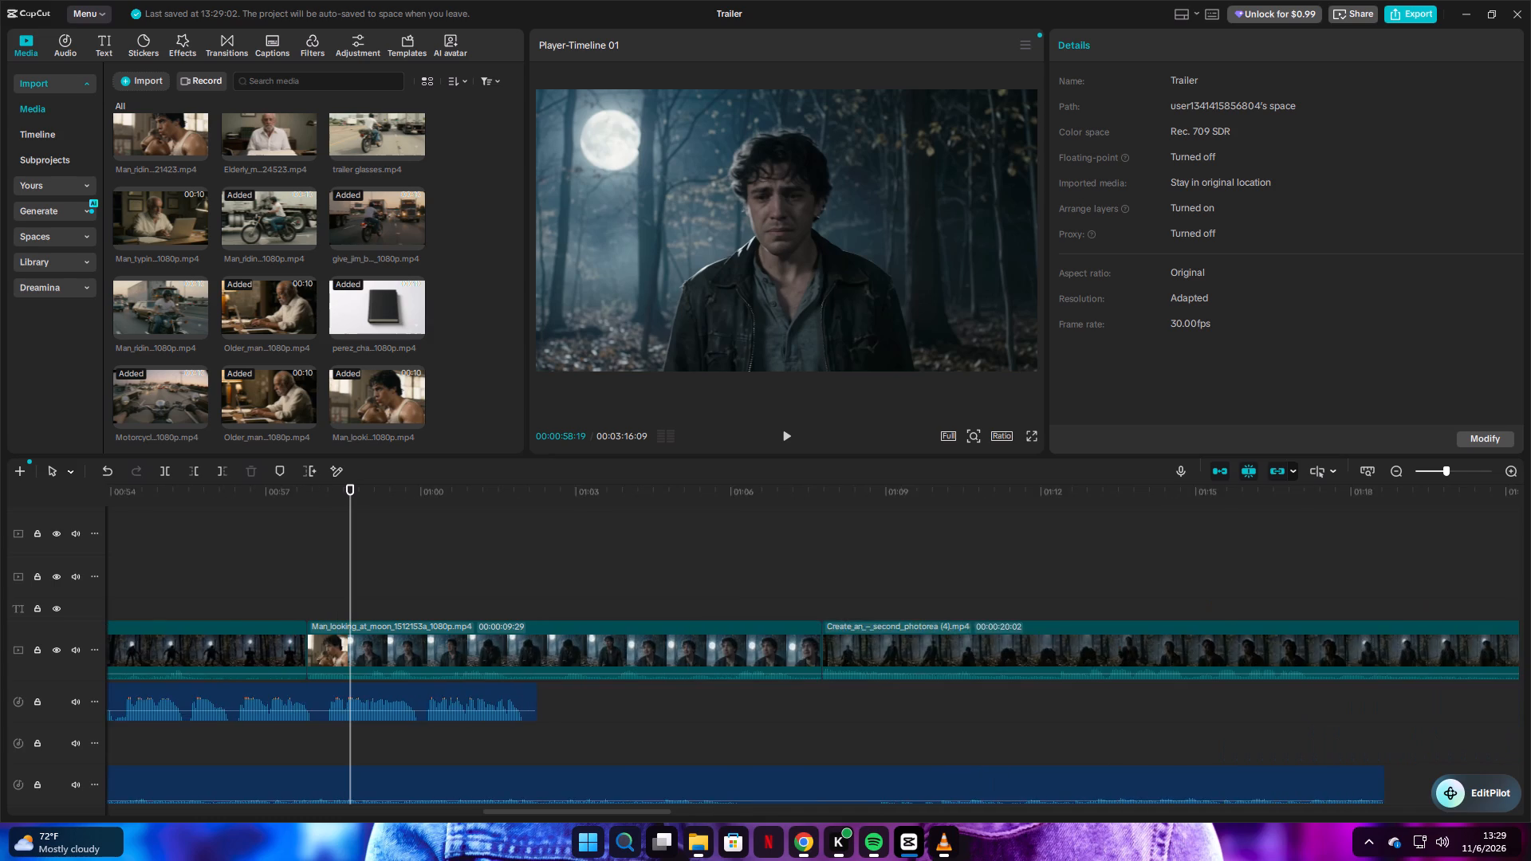
scroll(313, 606, "up", 14, "ctrl")
left_click(271, 615)
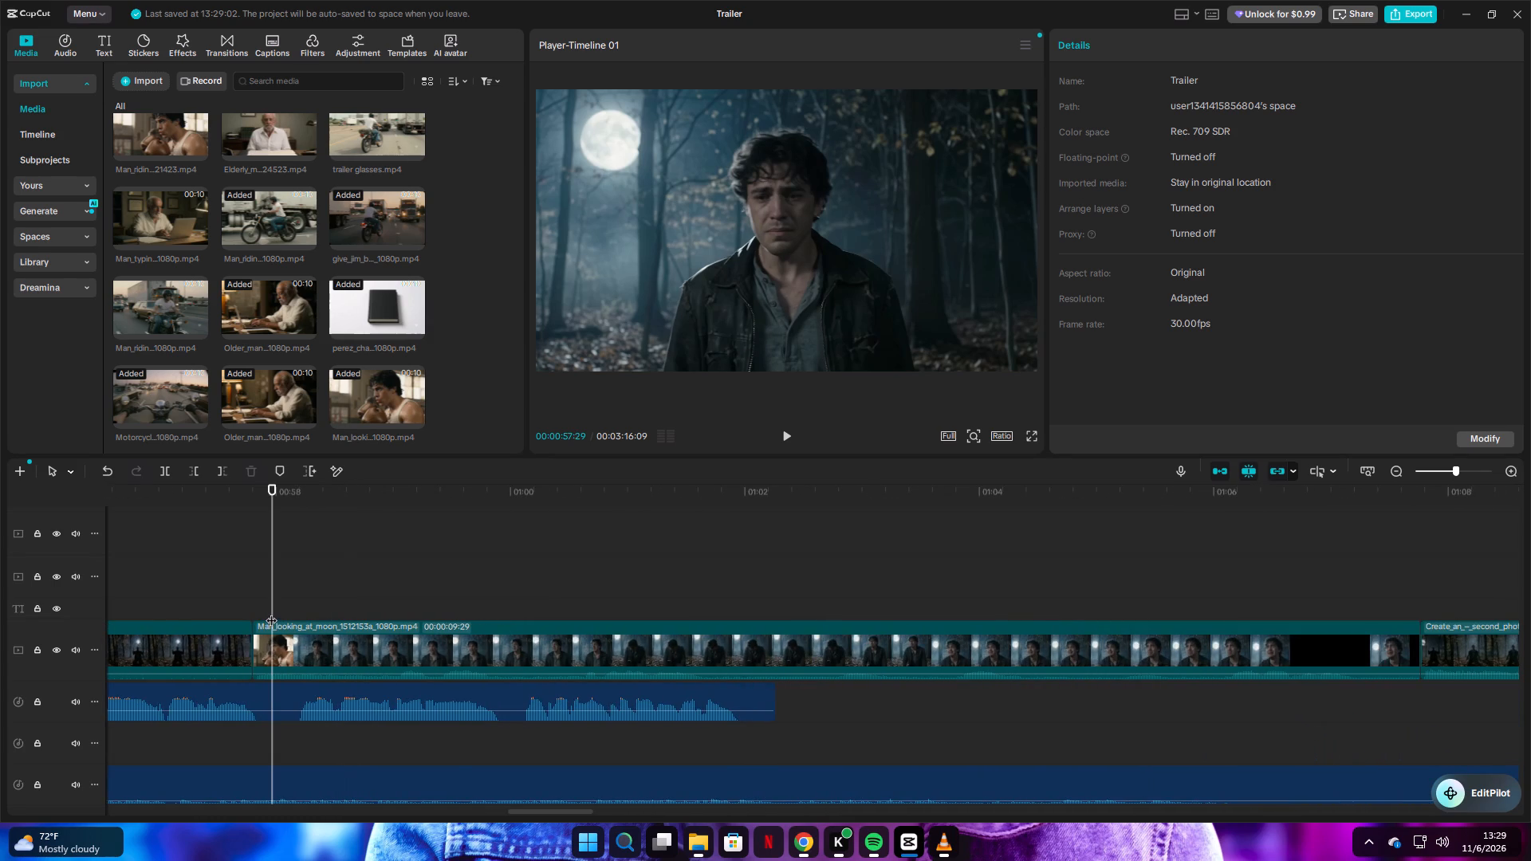
left_click(247, 607)
key("space")
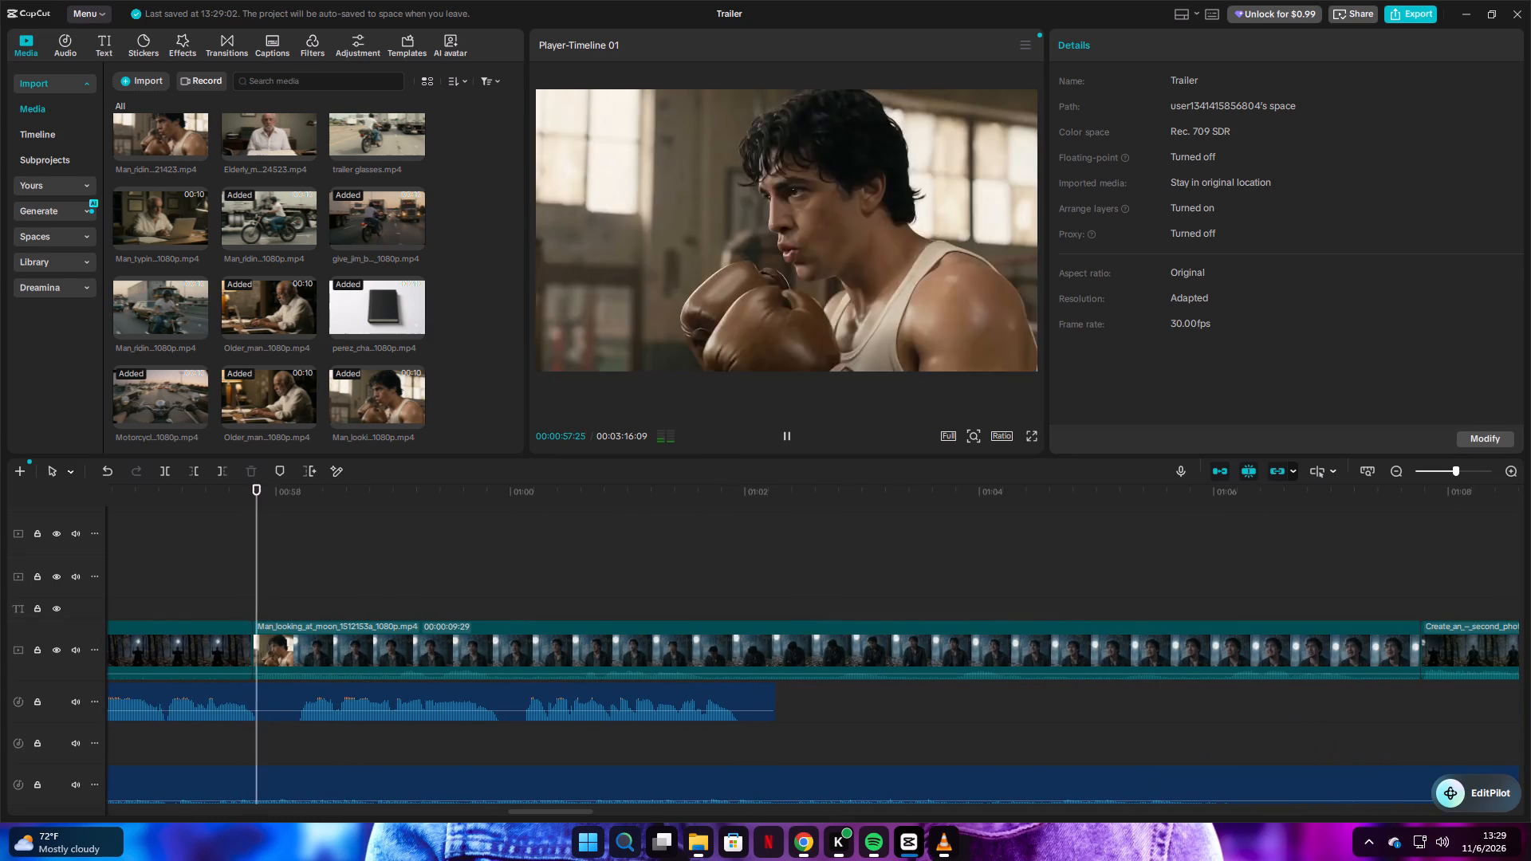
key("space")
Split the Man_looking_at_moon clip at 00:00:58:02, just after the boxing shot, and delete the short first piece.
key("Left")
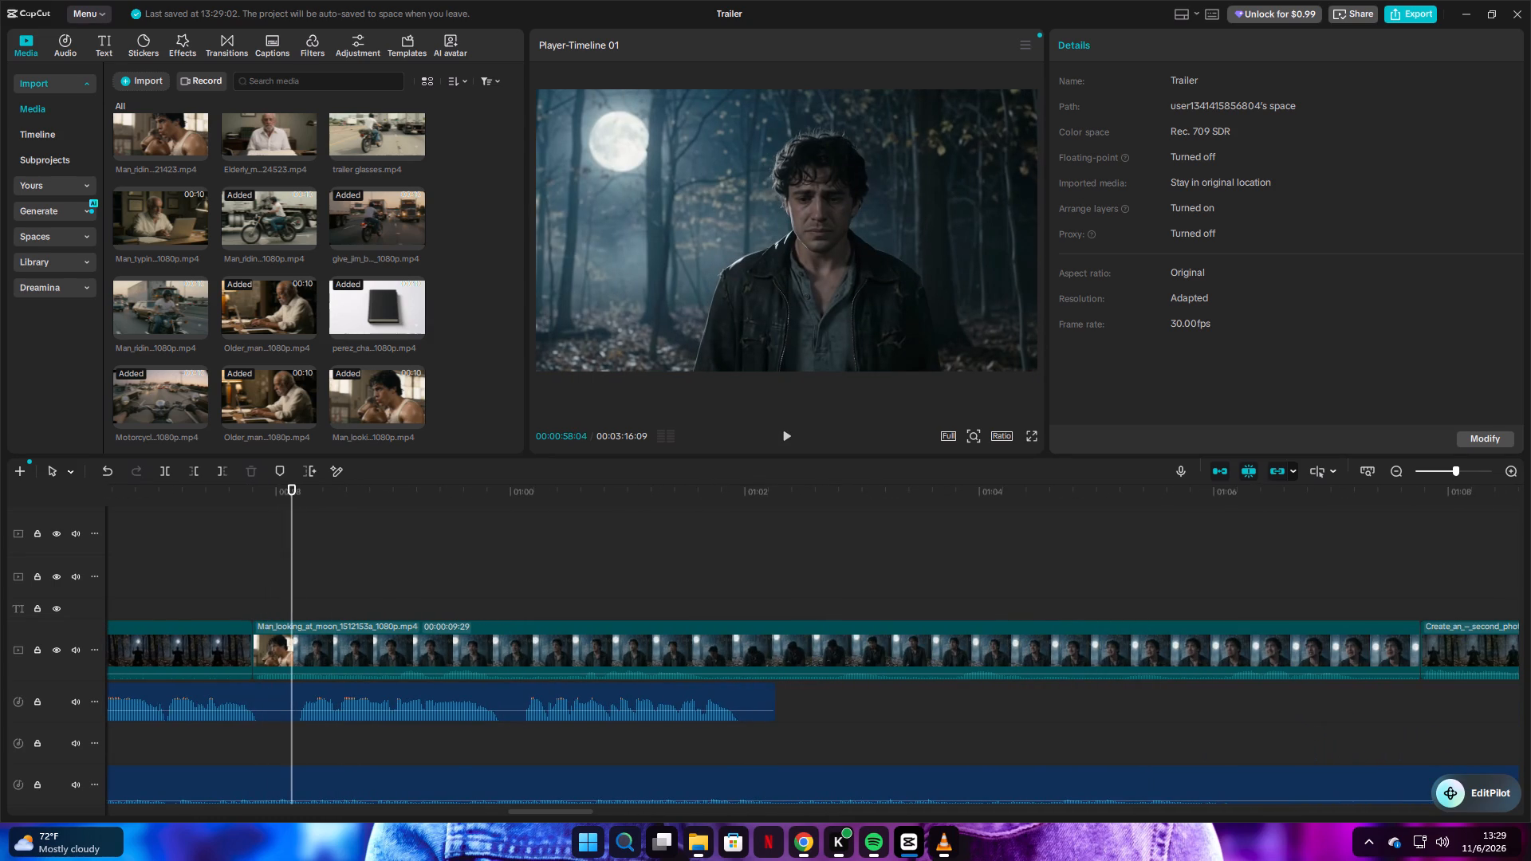
key("Left")
key("Left")
key("Left")
key("Left")
key("Left")
key("Left")
key("Left")
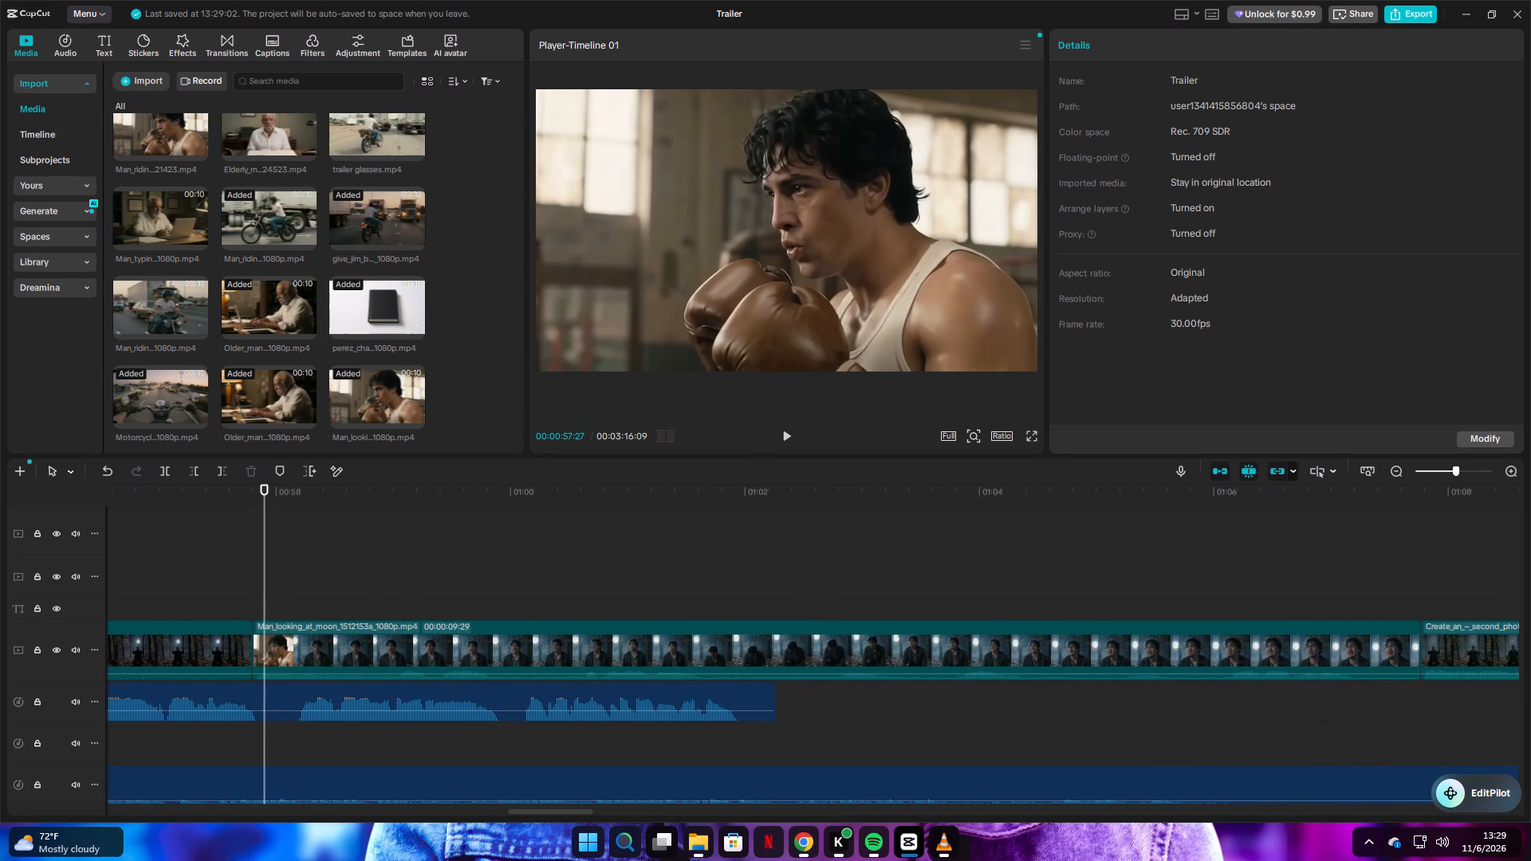
key("Right")
key("Right")
key("Right")
key("Right")
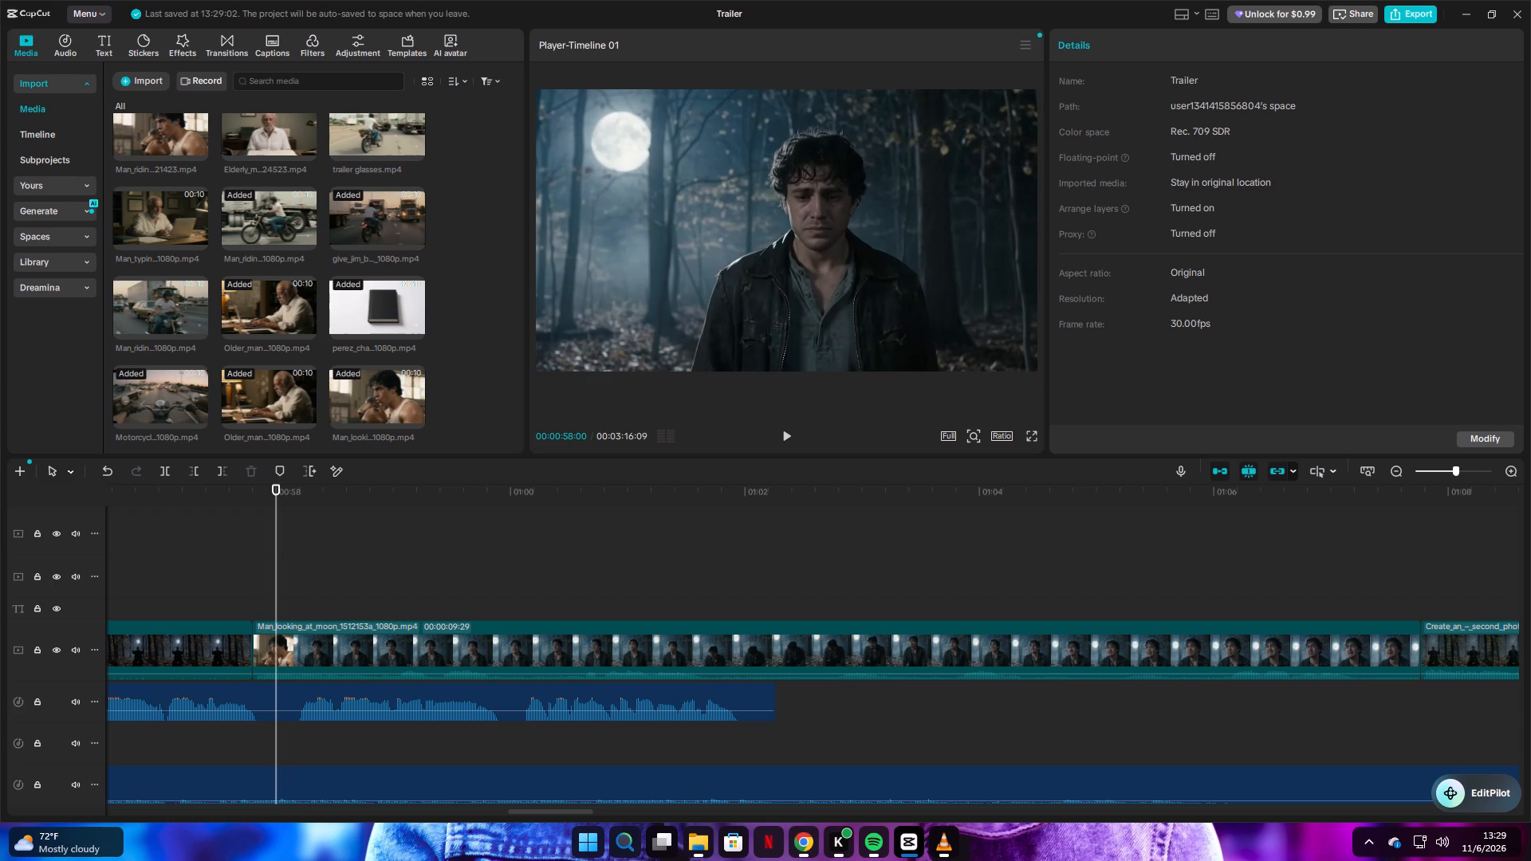
key("Right")
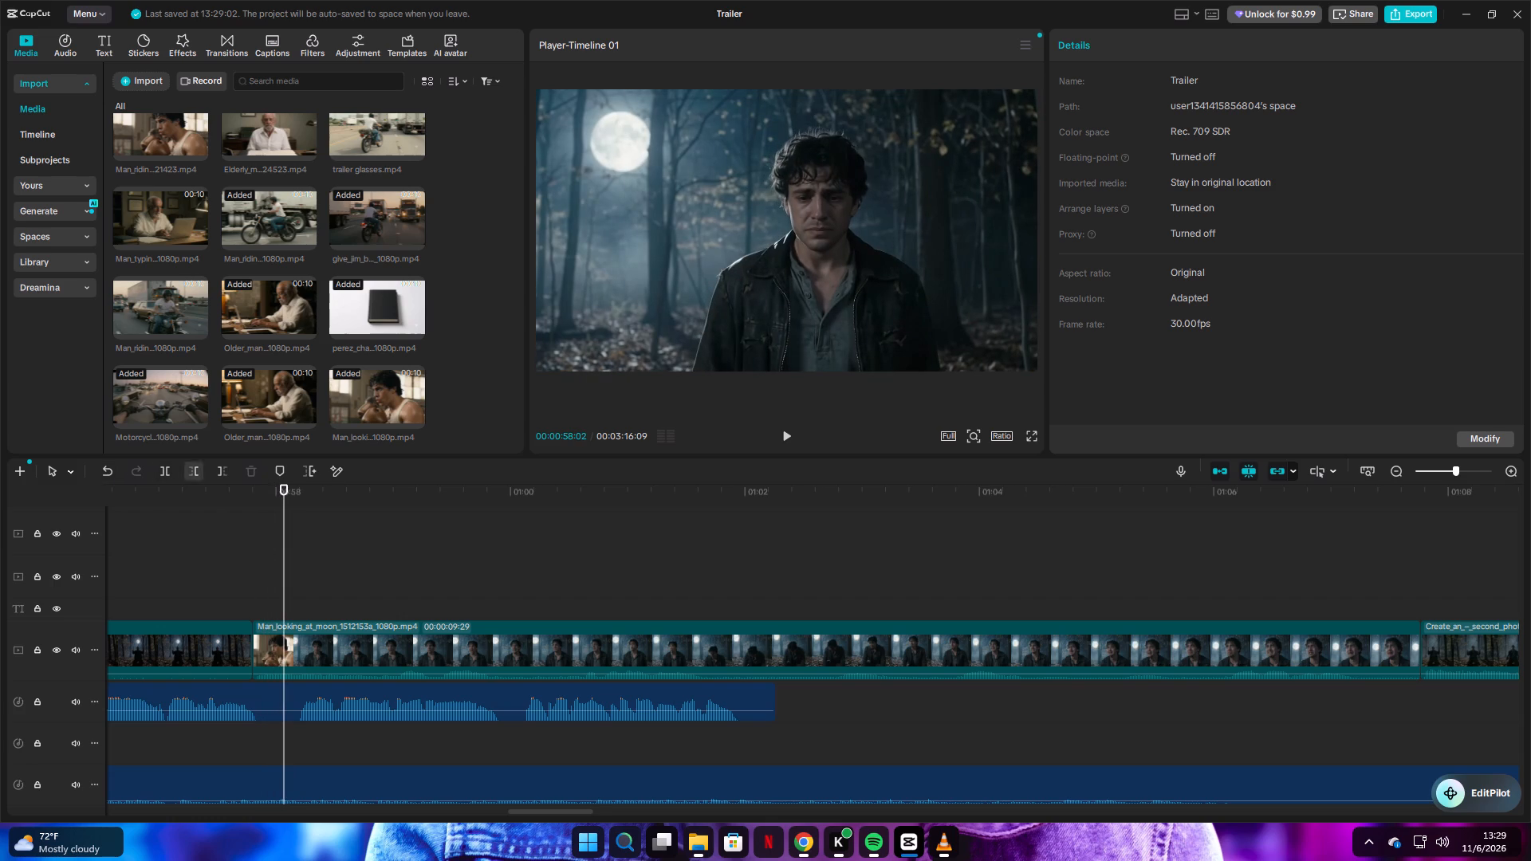
left_click(163, 474)
left_click(269, 644)
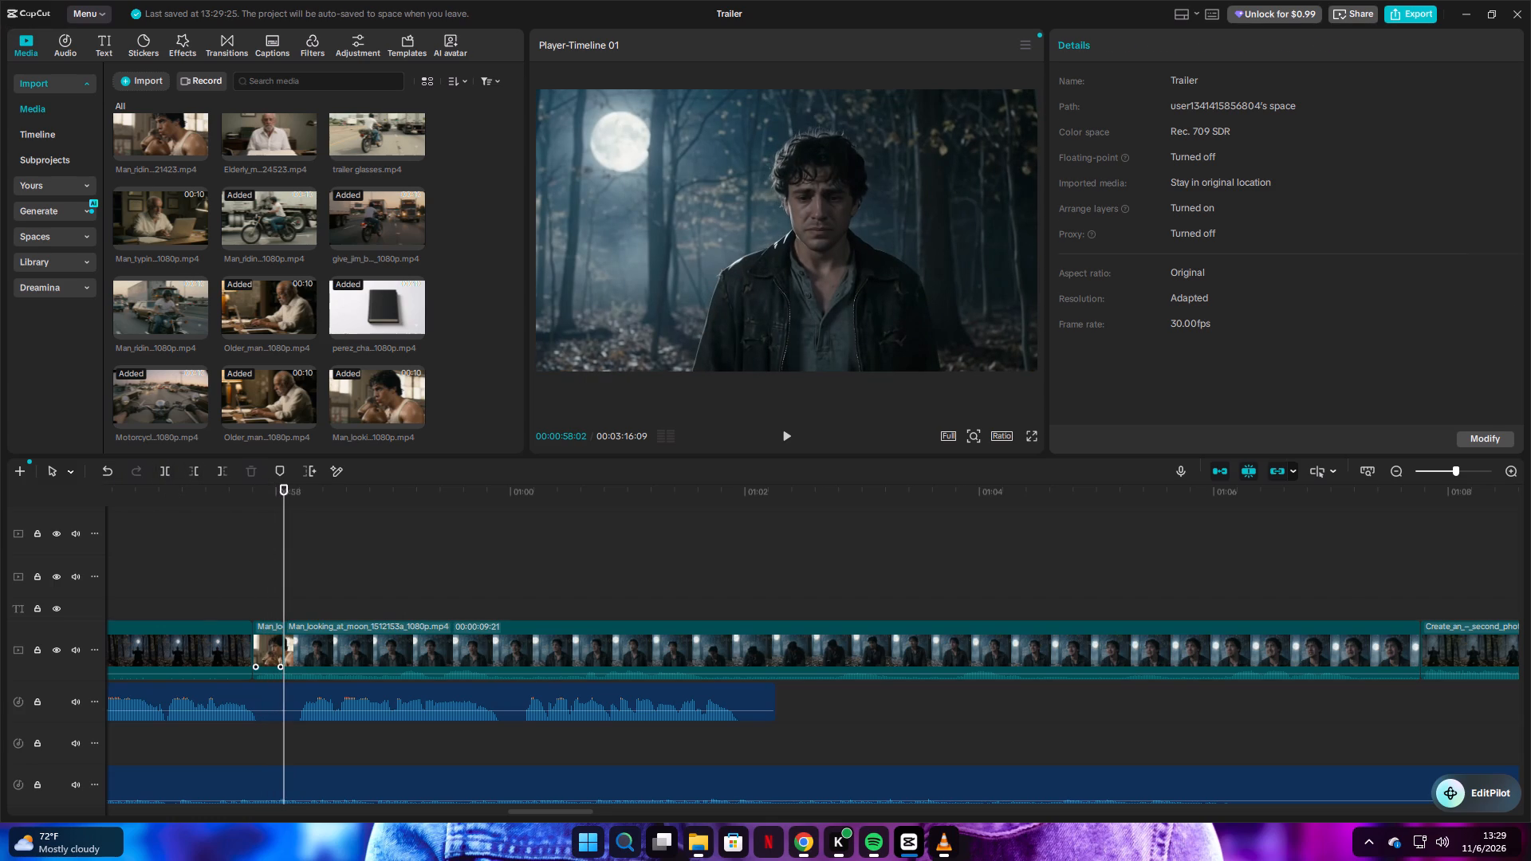
key("BackSpace")
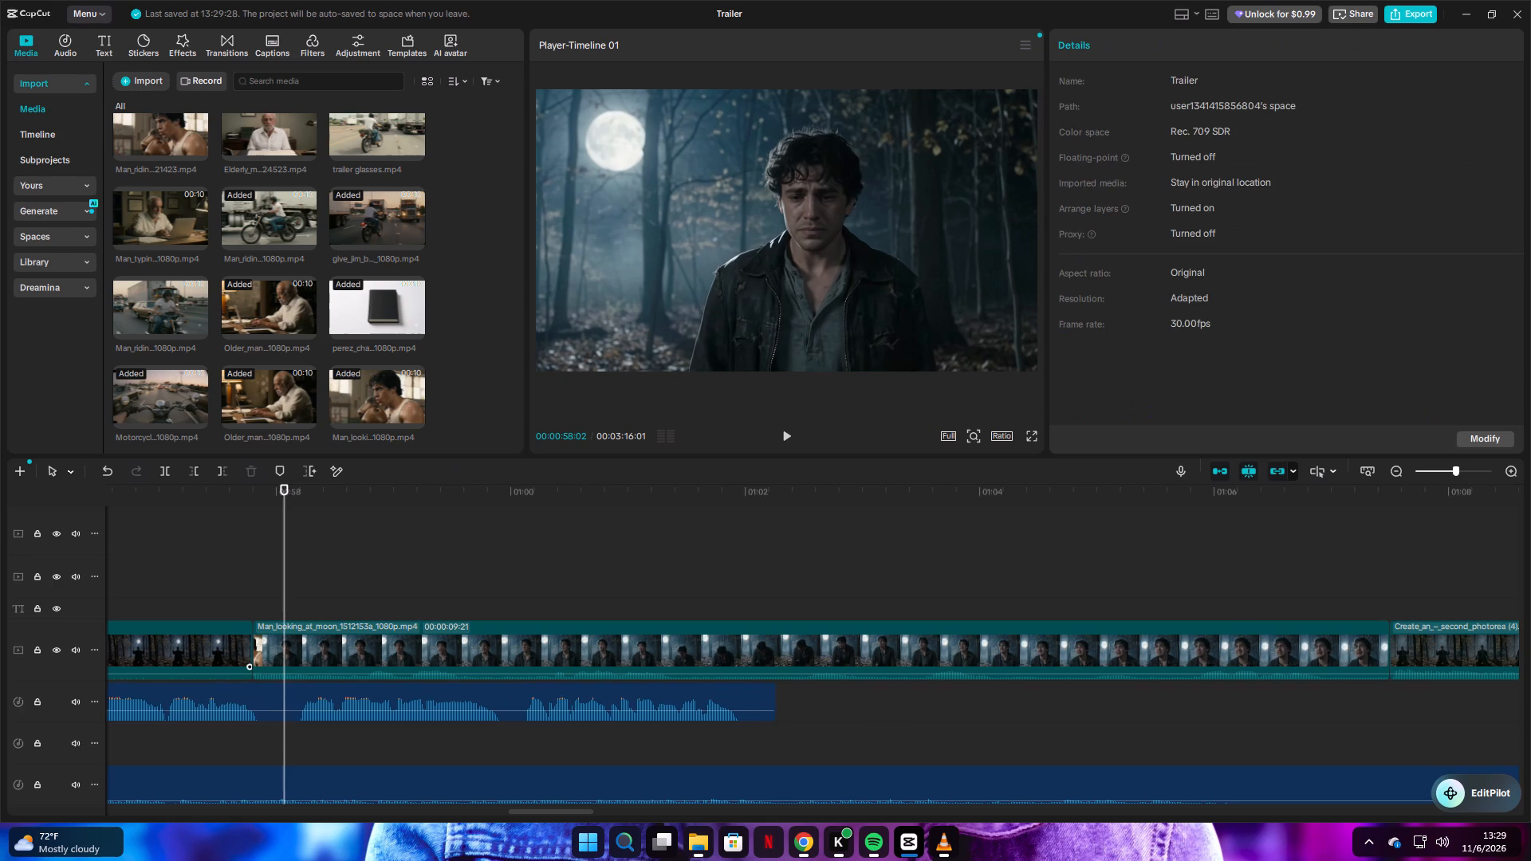
Play the trimmed Man_looking_at_moon clip from just before its start, checking the join and the voice-over that ends during it.
left_click(216, 614)
key("space")
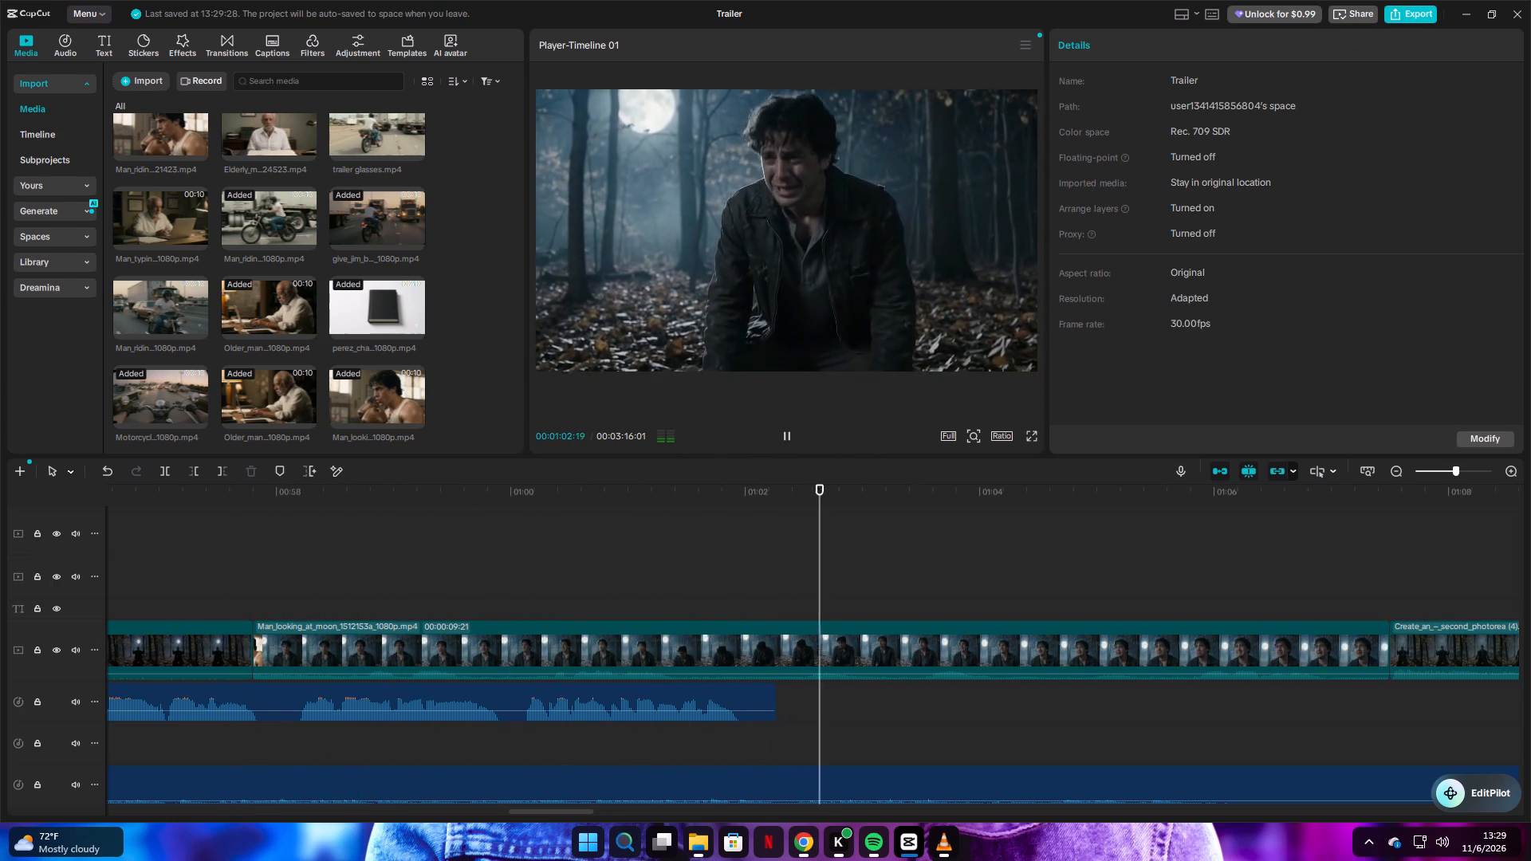
key("space")
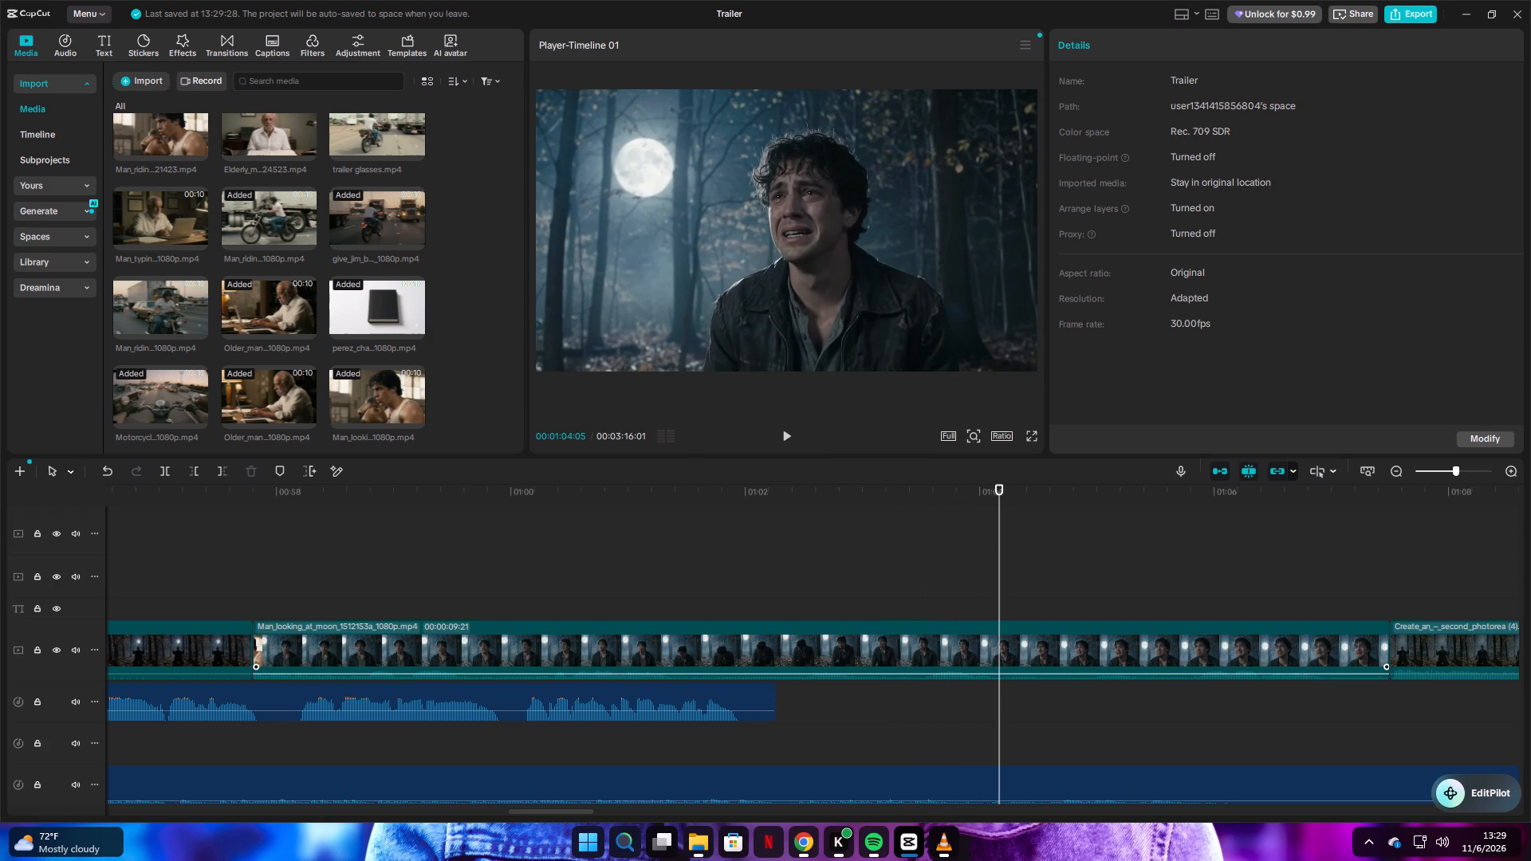
scroll(328, 674, "down", 5, "ctrl")
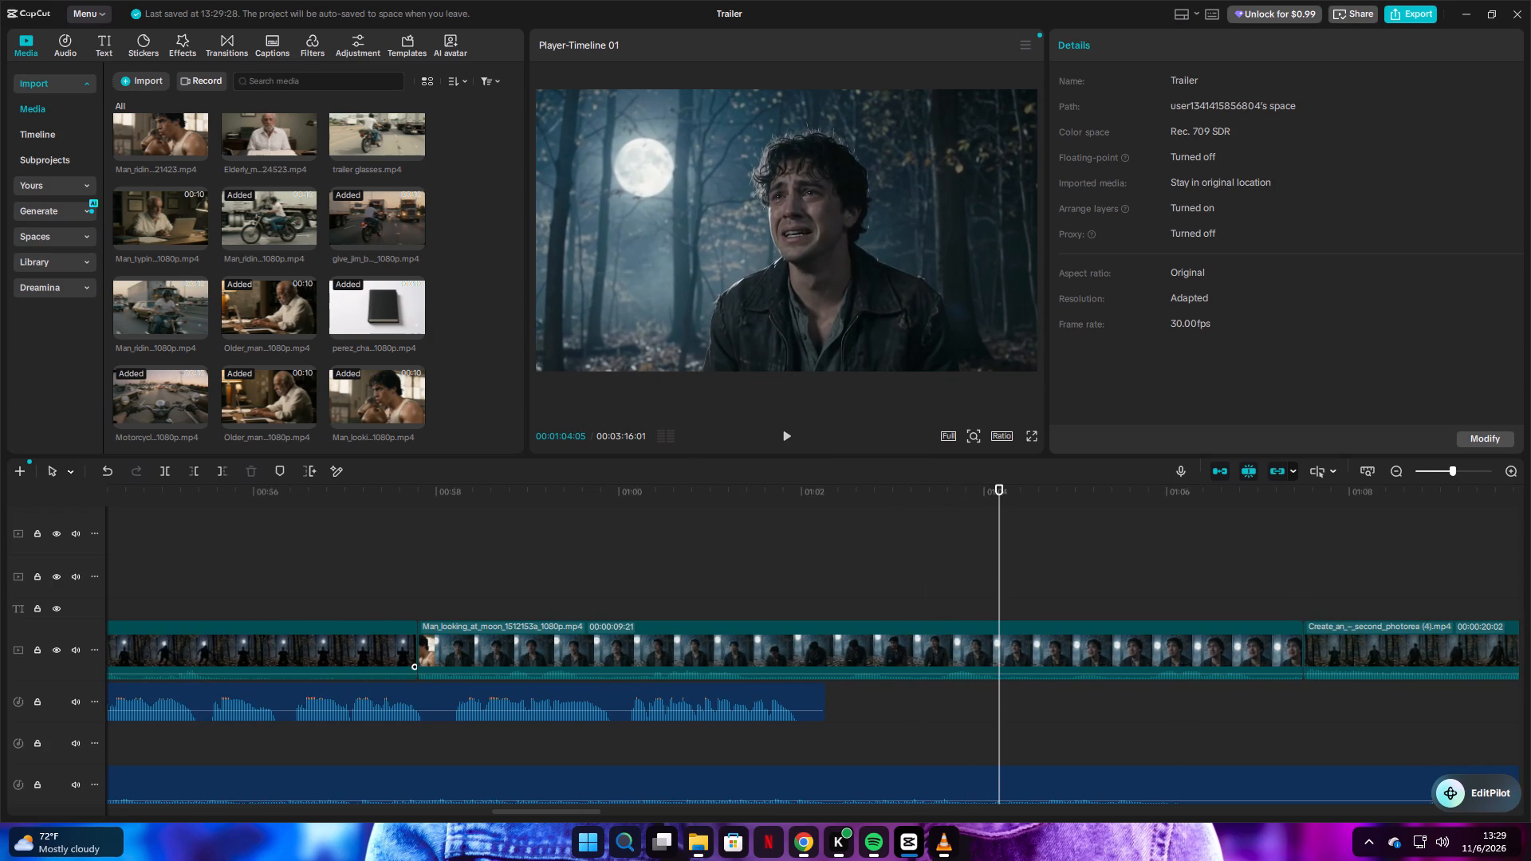
left_click(328, 615)
key("space")
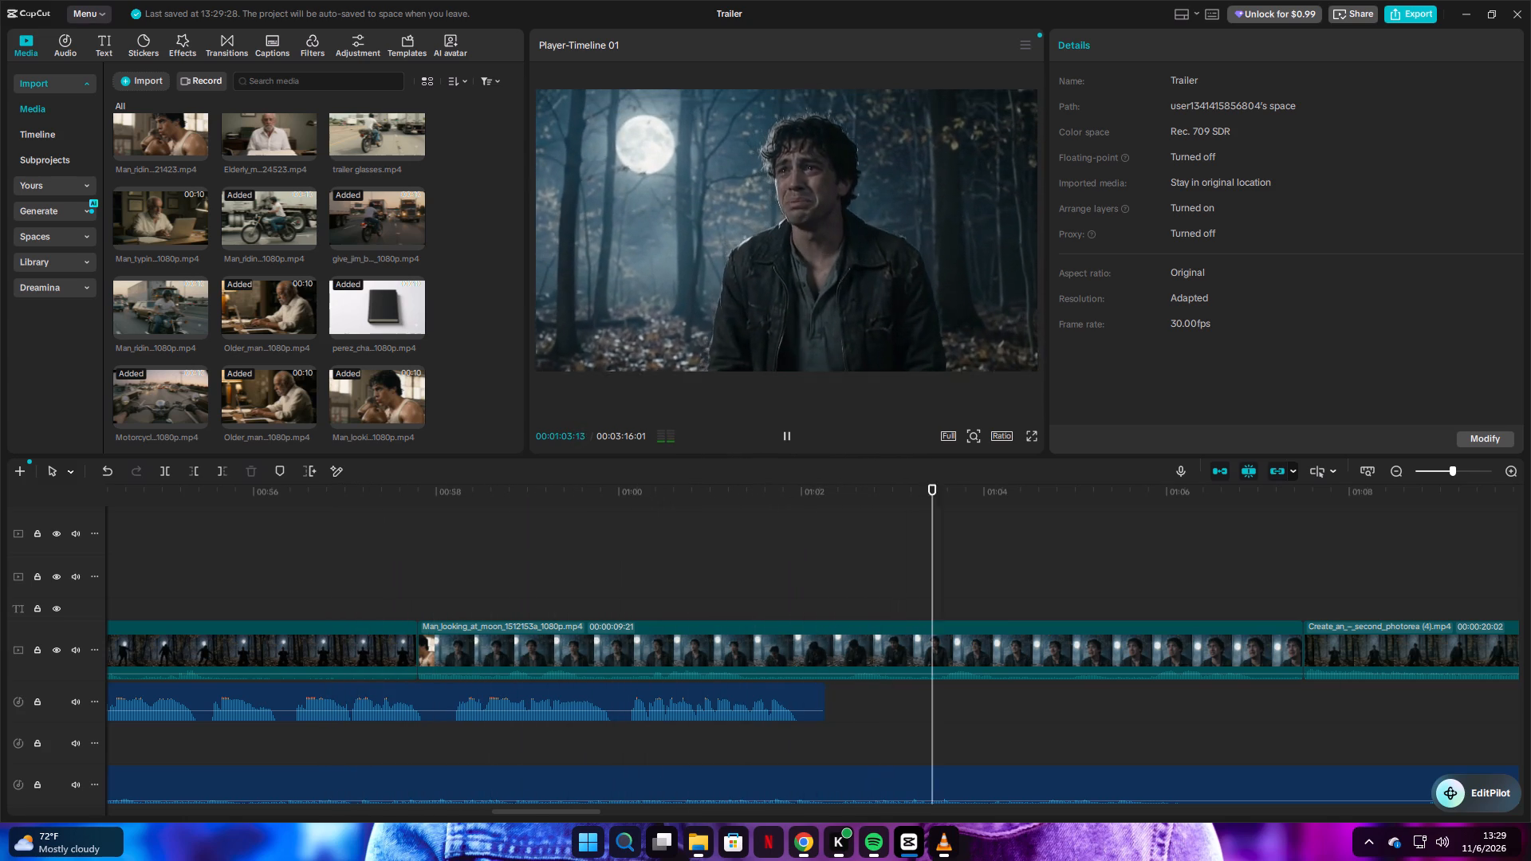
key("space")
Add a fade-out of about 9 s to the Bariton audio.mp3 clip that ends beneath the Man_looking_at_moon clip.
left_click(481, 700)
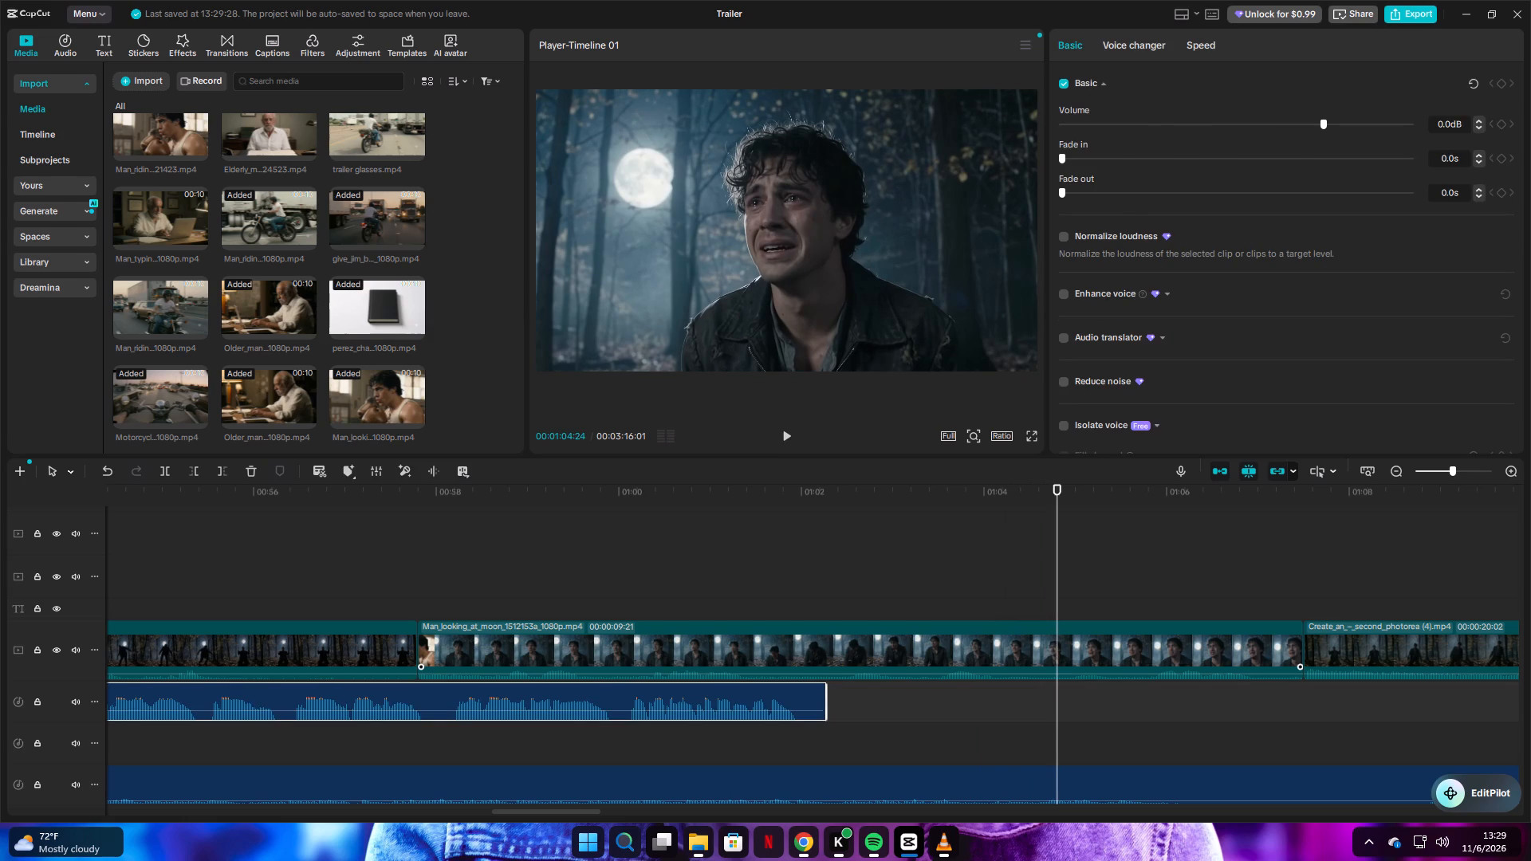
left_click_drag(1063, 195, 1259, 196)
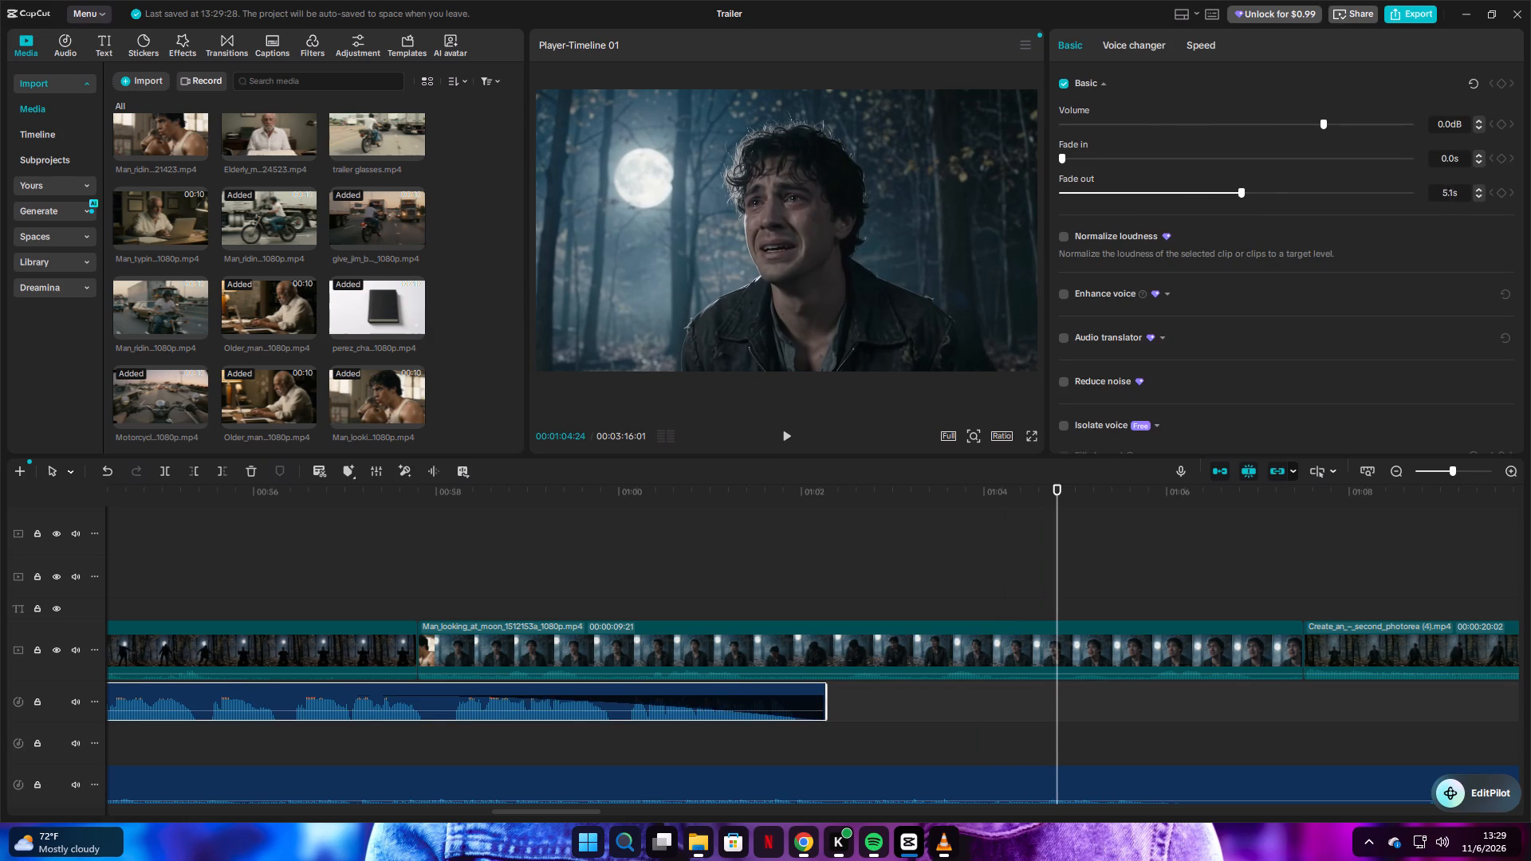
left_click_drag(1259, 196, 1393, 198)
Play the forest scene from before the Man_looking_at_moon clip to review how the voice-over fades out.
left_click(254, 586)
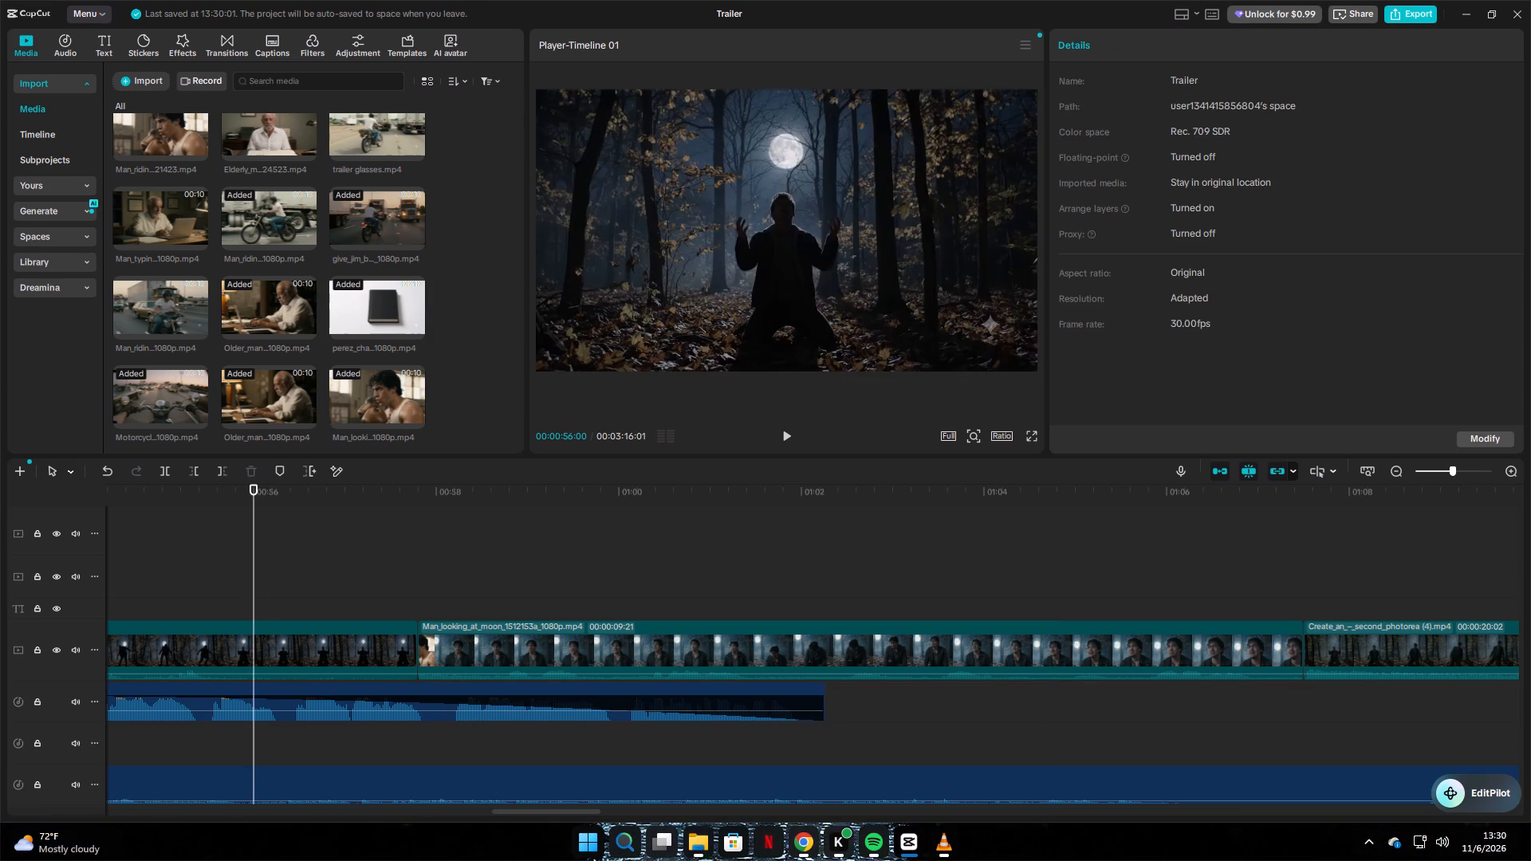
key("space")
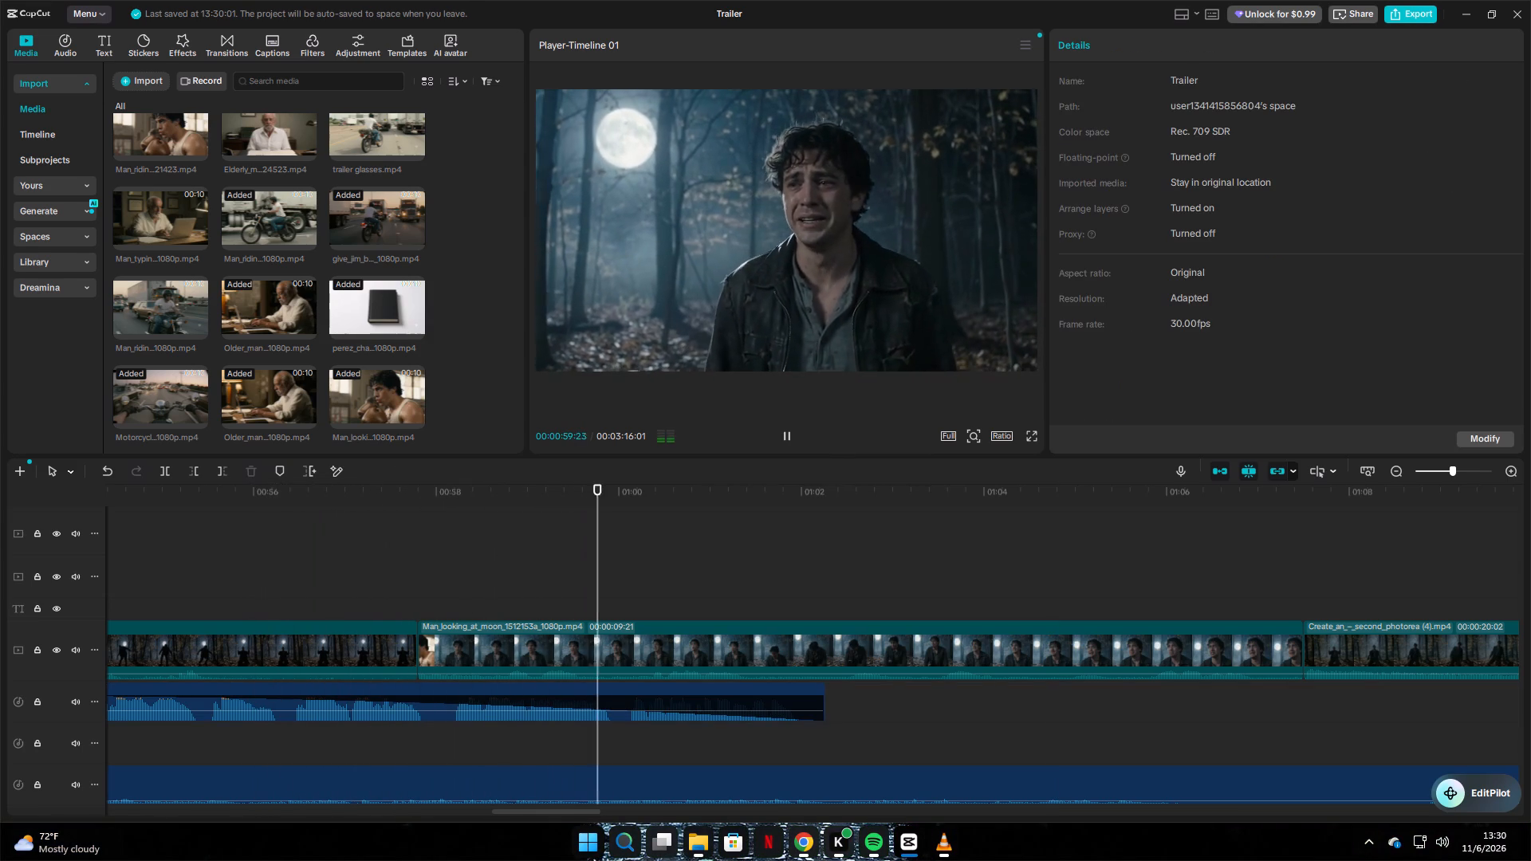
key("space")
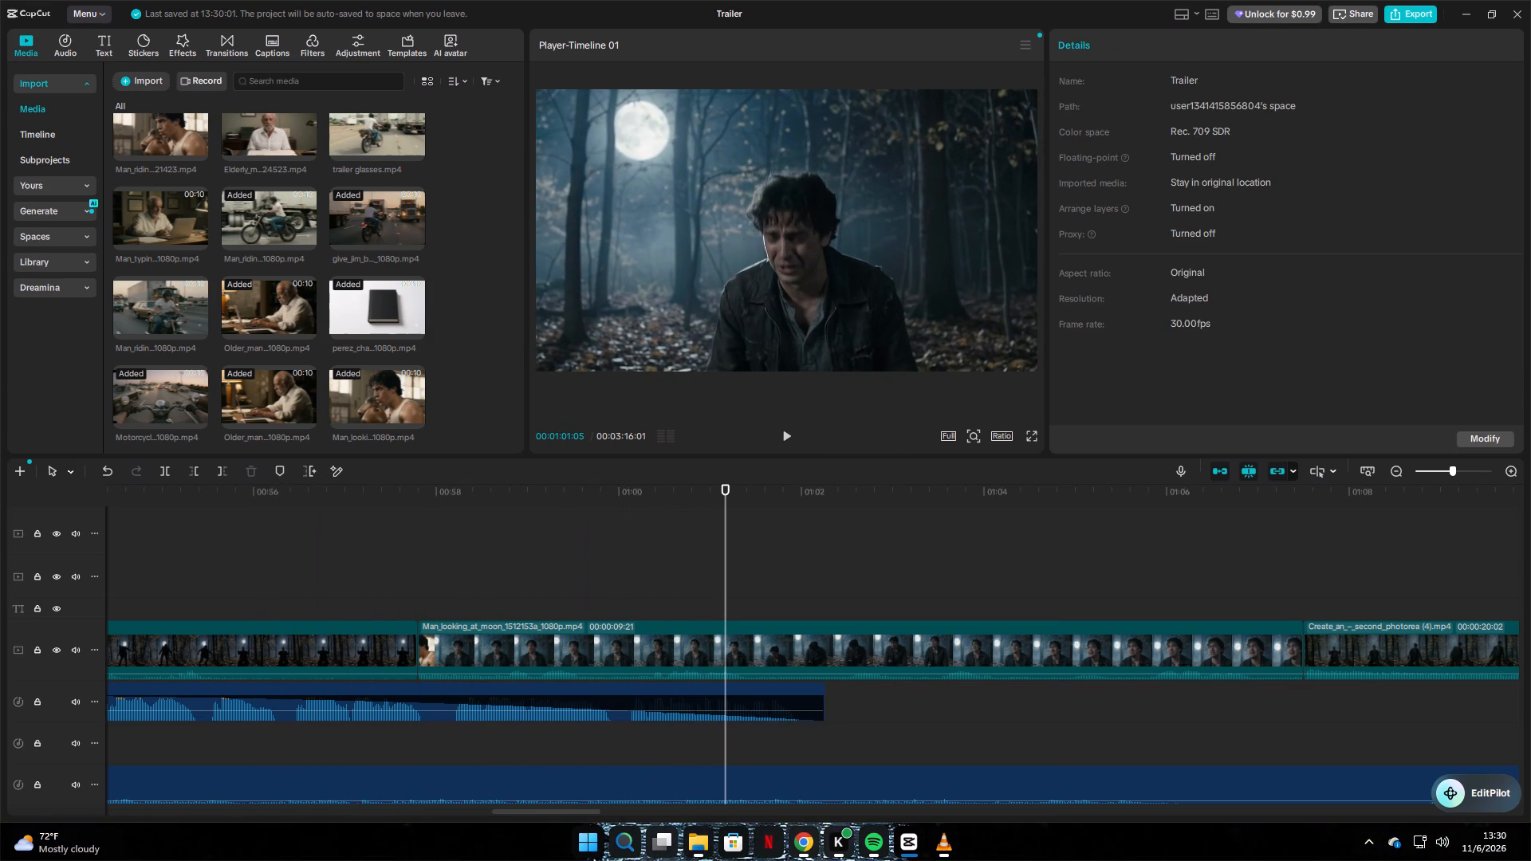
scroll(1045, 604, "down", 4)
scroll(1106, 605, "down", 7, "ctrl")
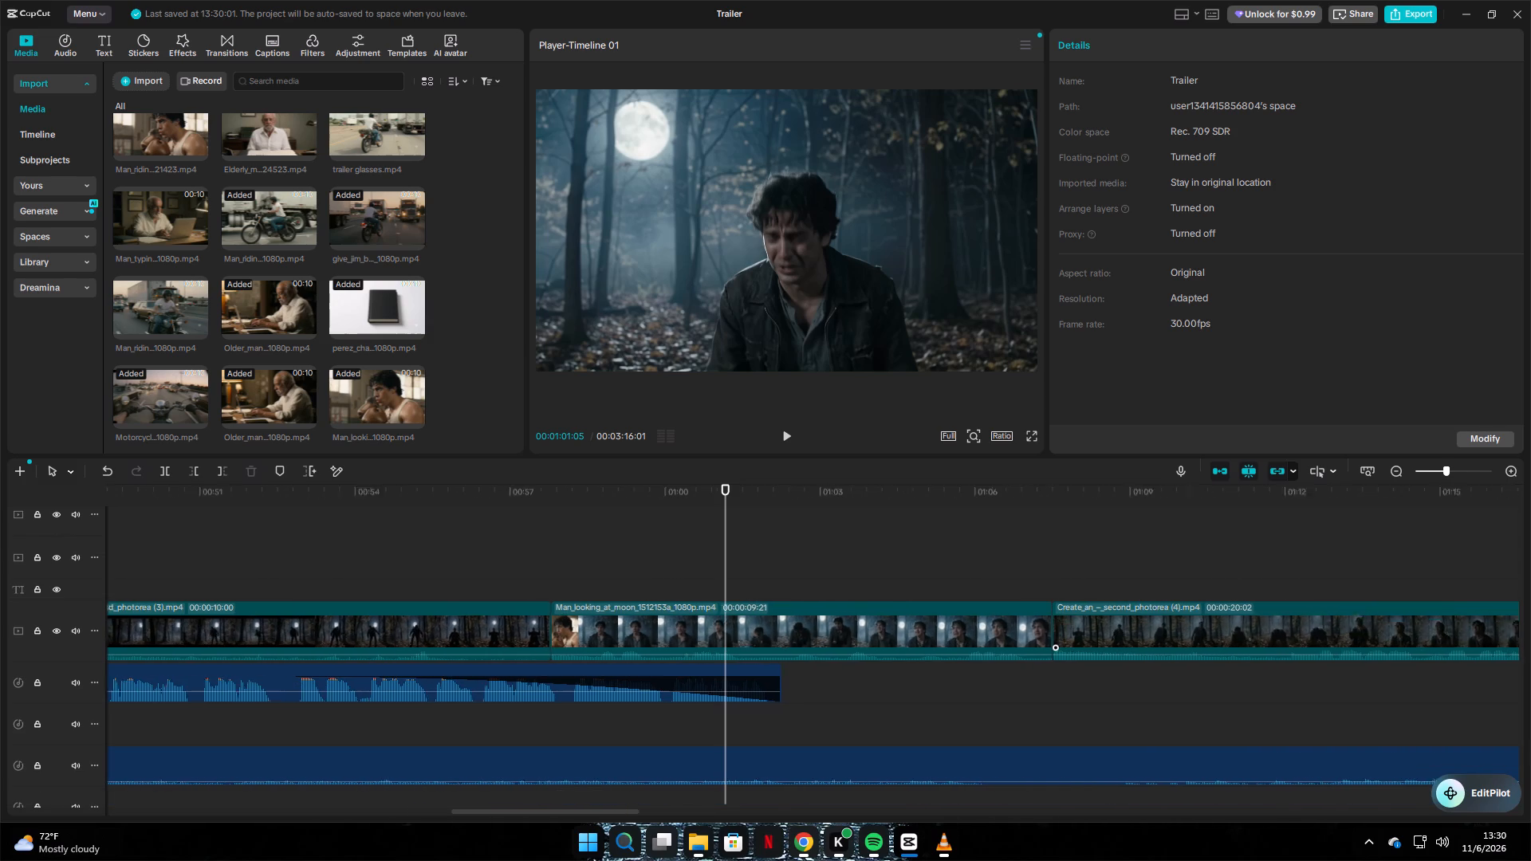
scroll(639, 614, "down", 2, "ctrl")
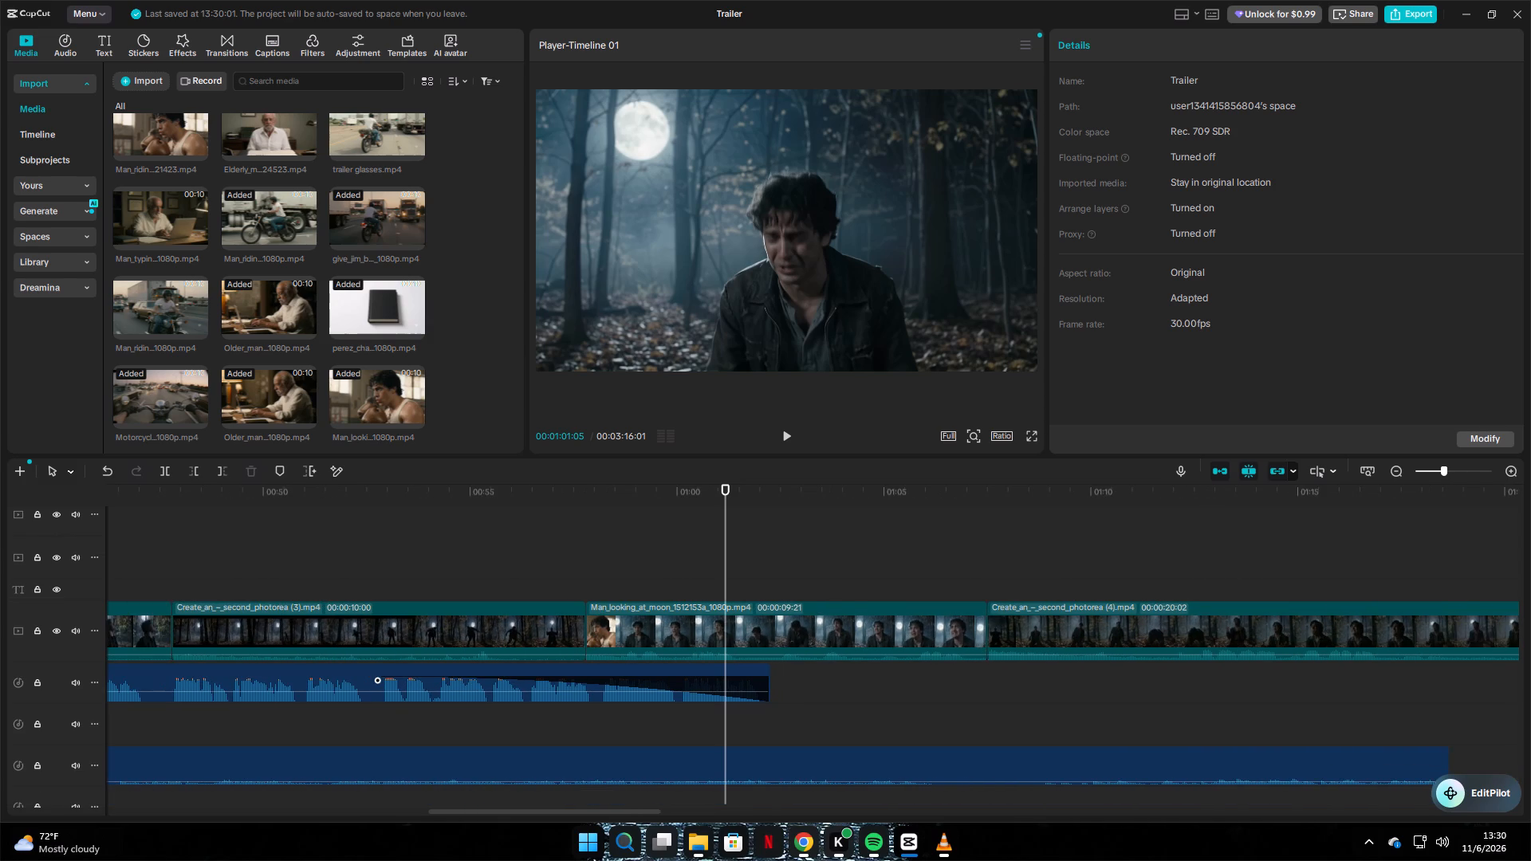
left_click(416, 574)
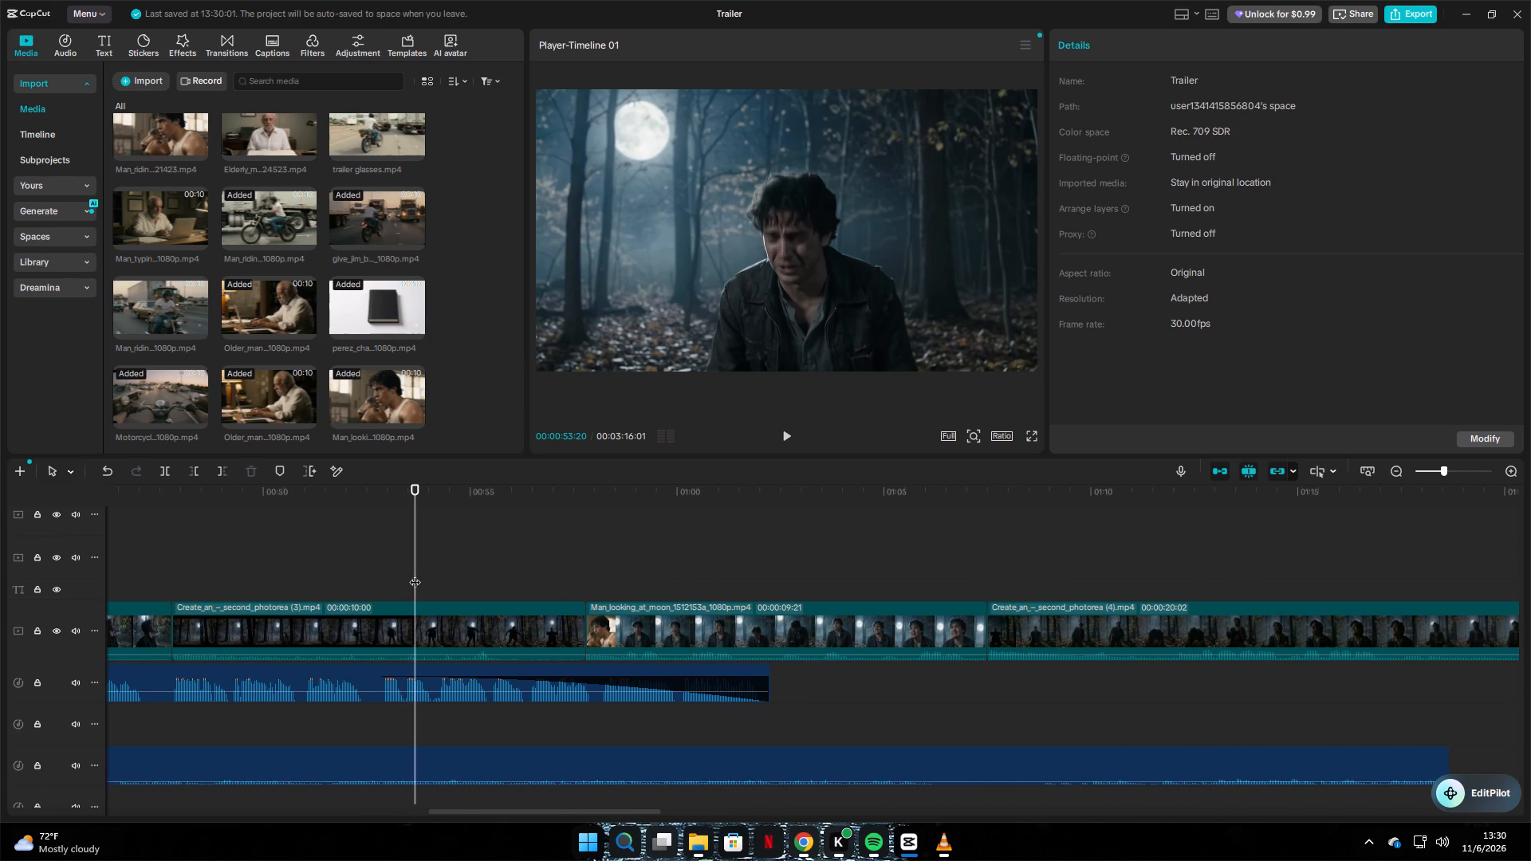
key("space")
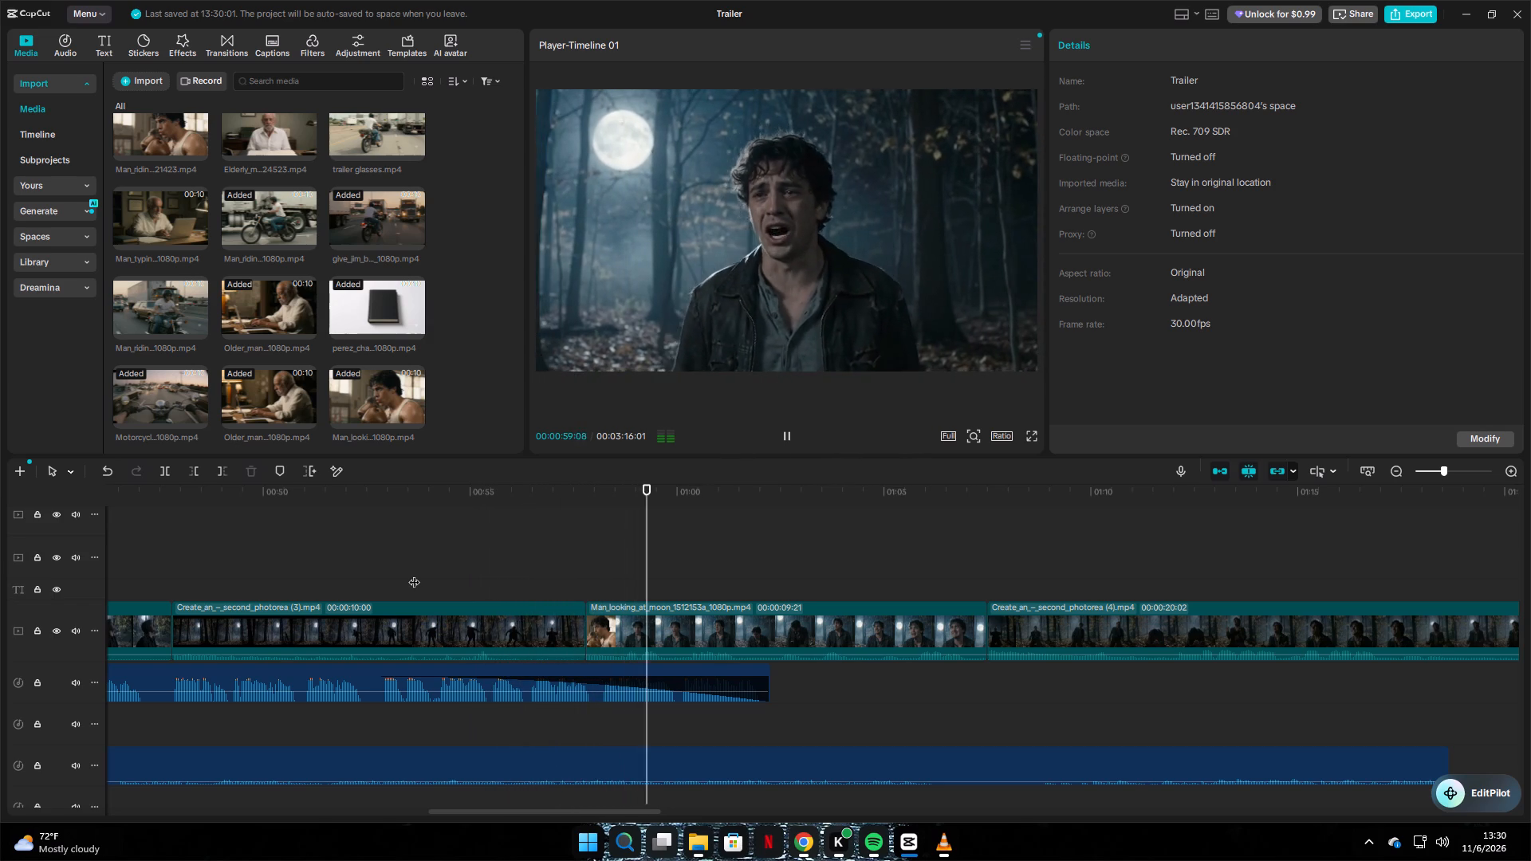
key("space")
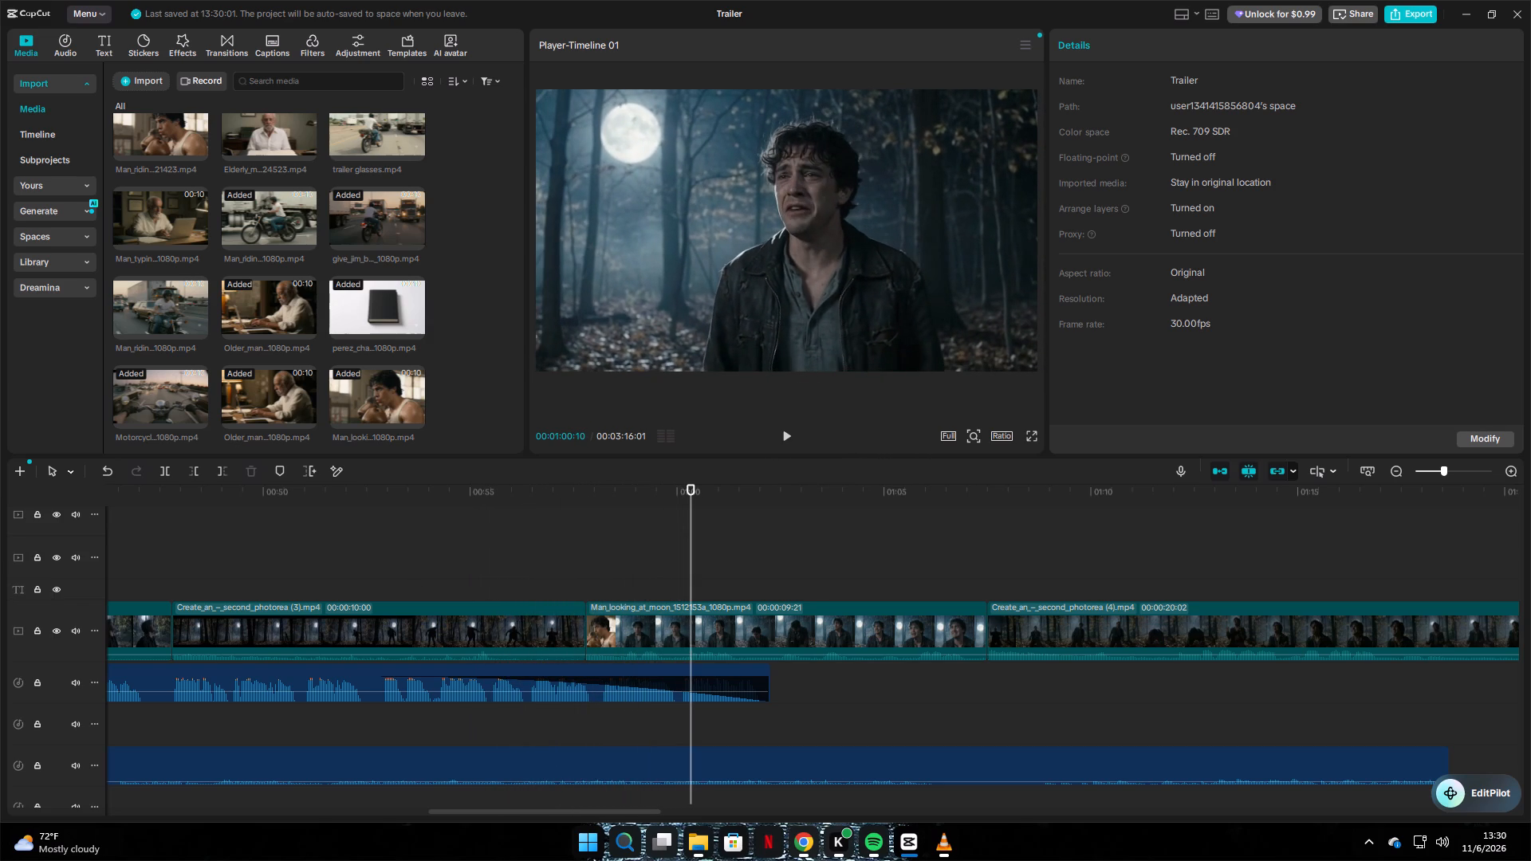
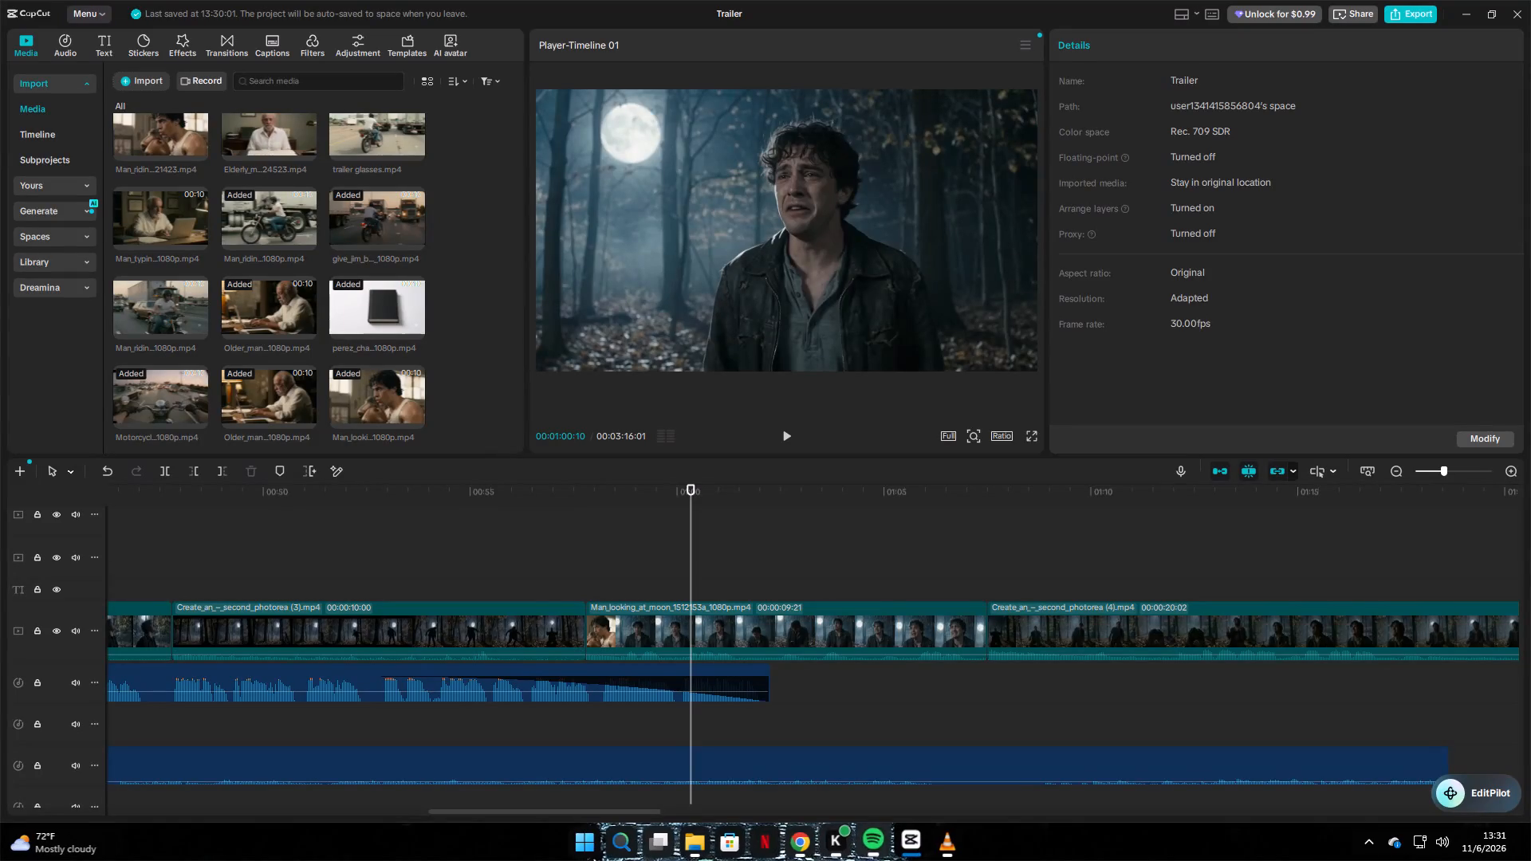
Play the forest scene from about 00:00:50 into the Man_looking_at_moon clip to judge the sound balance under the voice-over.
left_click(879, 787)
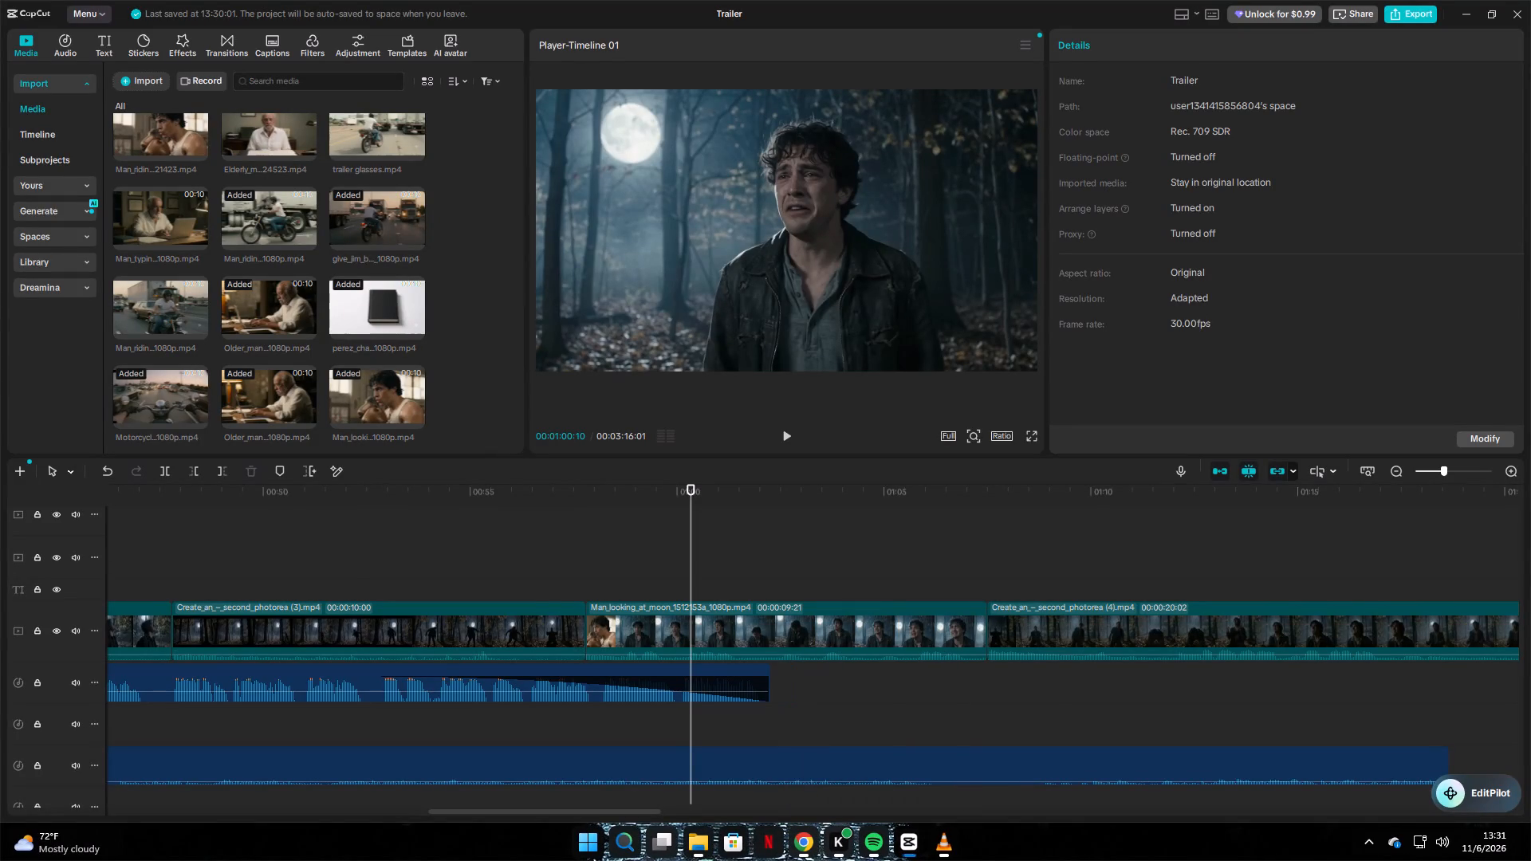
scroll(162, 602, "down", 5, "ctrl")
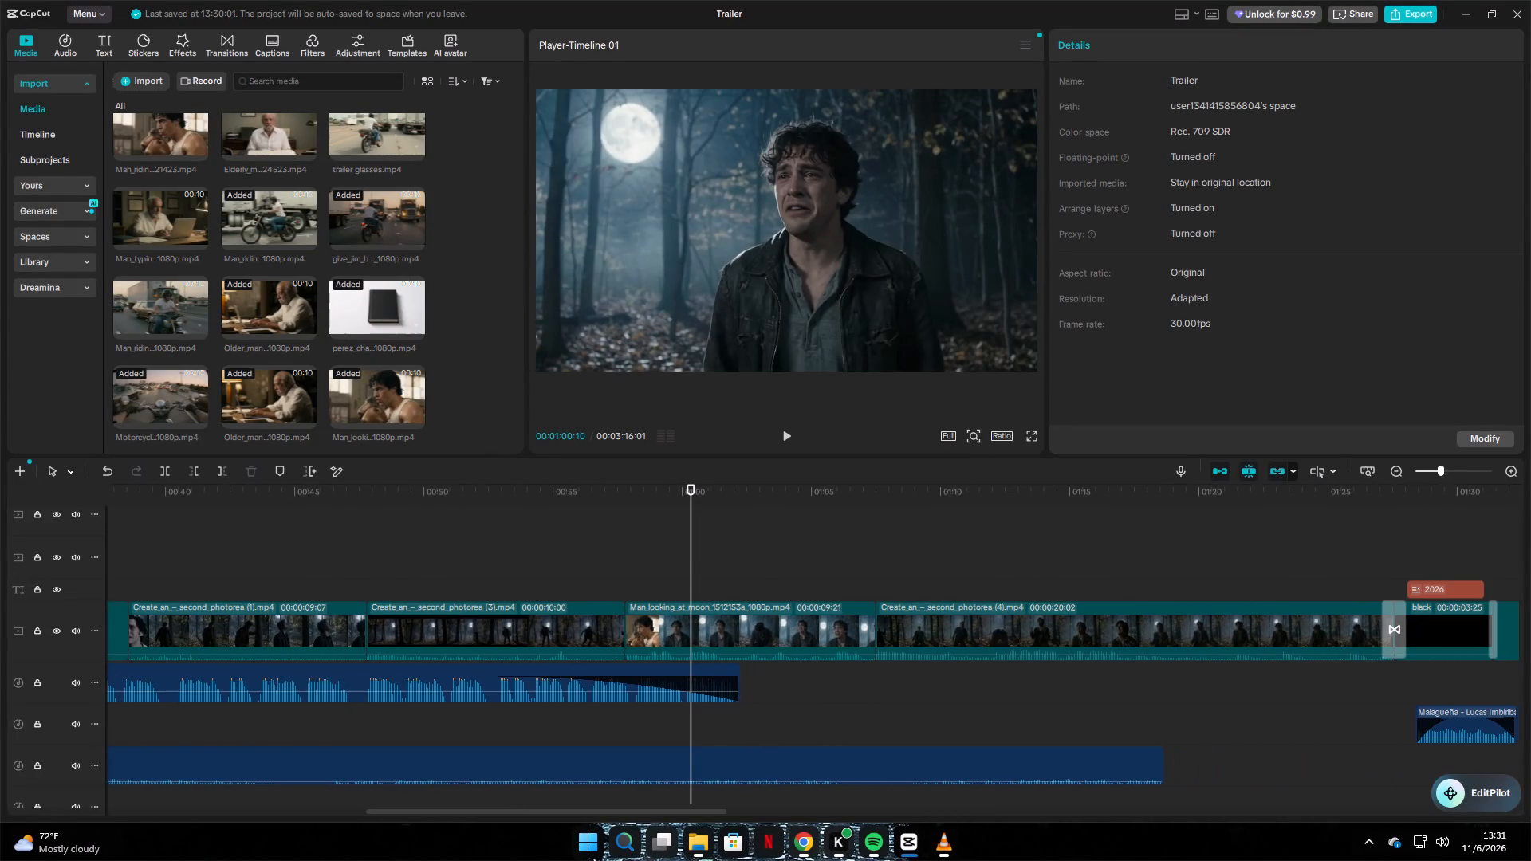
left_click(344, 581)
key("space")
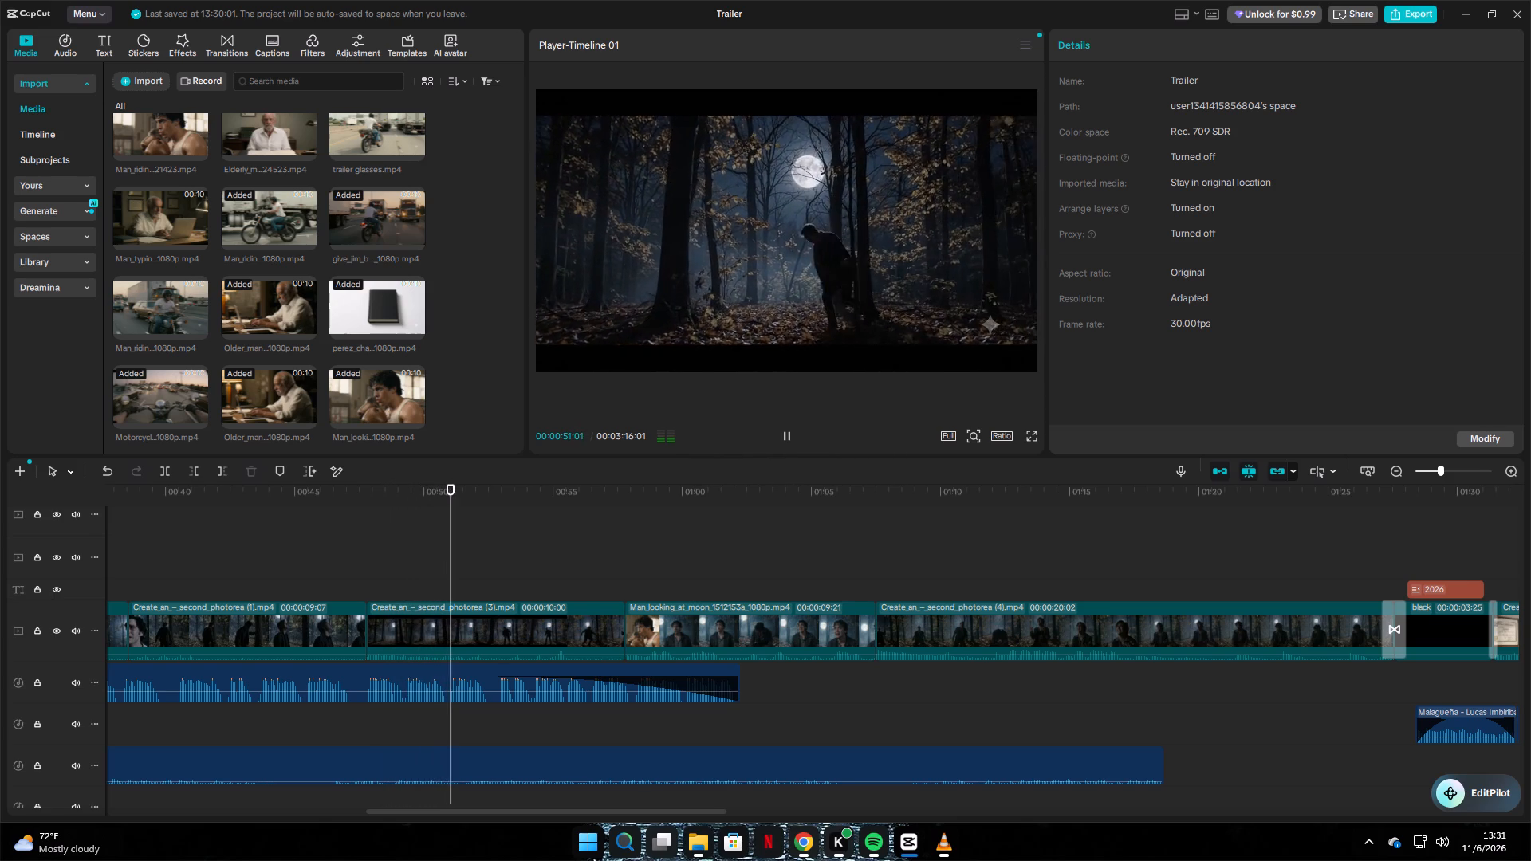
key("space")
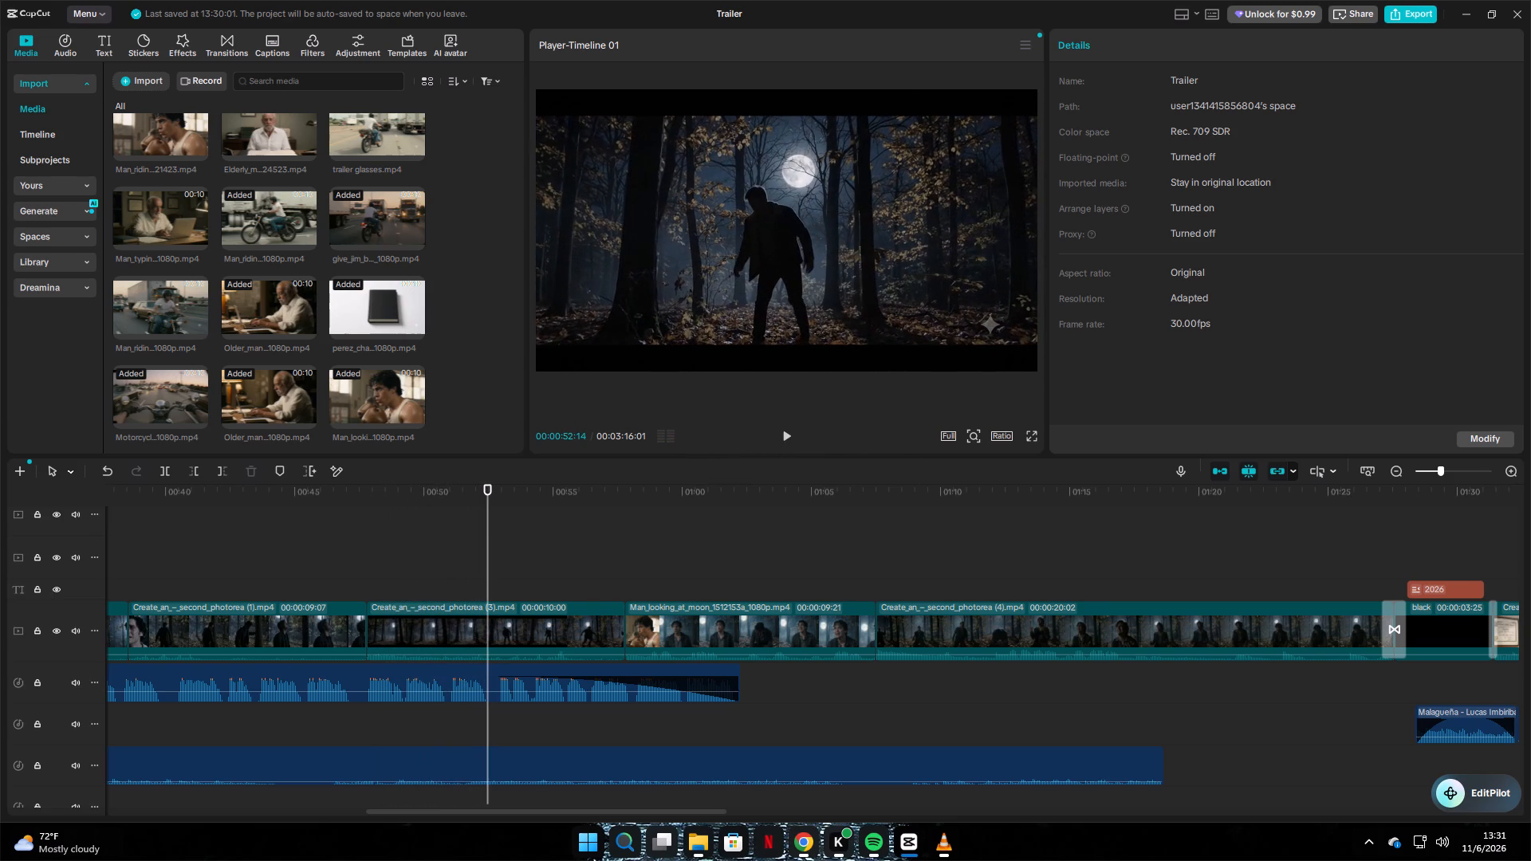
key("space")
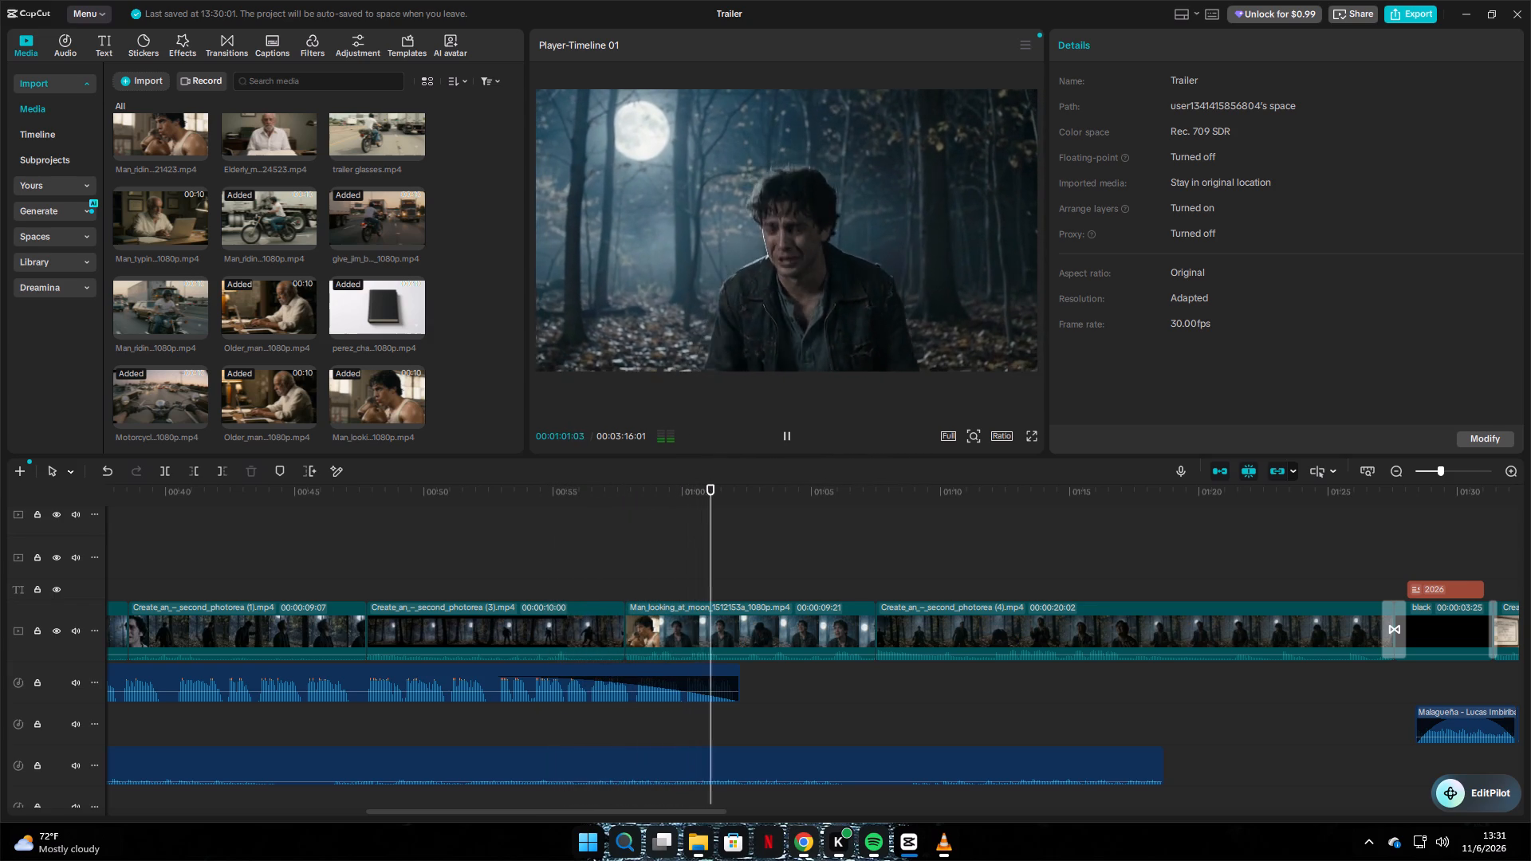
key("space")
Raise the volume of the Man_looking_at_moon clip to 3.9 dB.
left_click(696, 624)
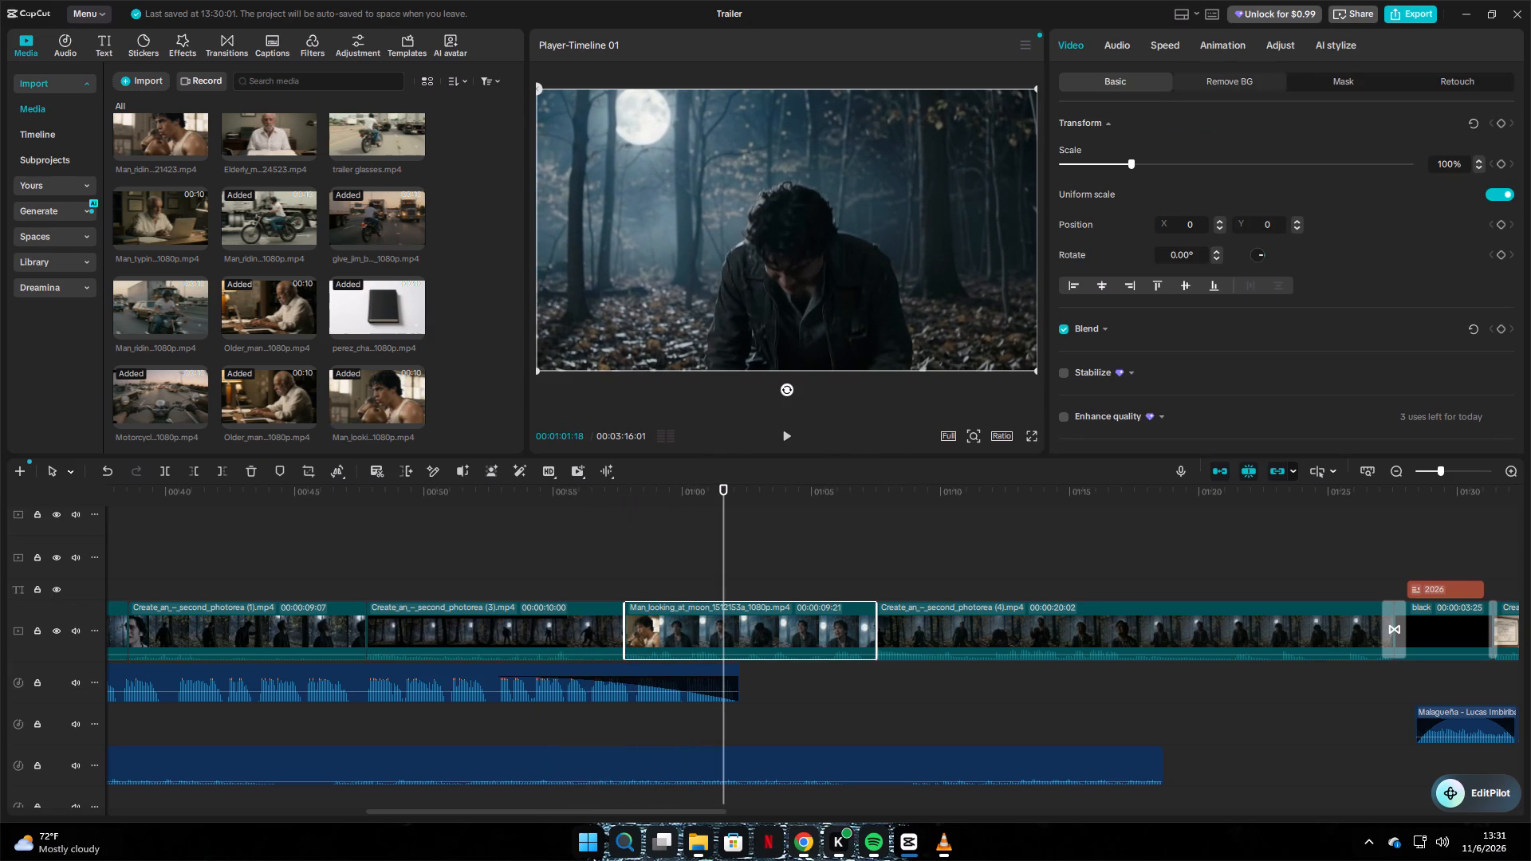
left_click(1120, 42)
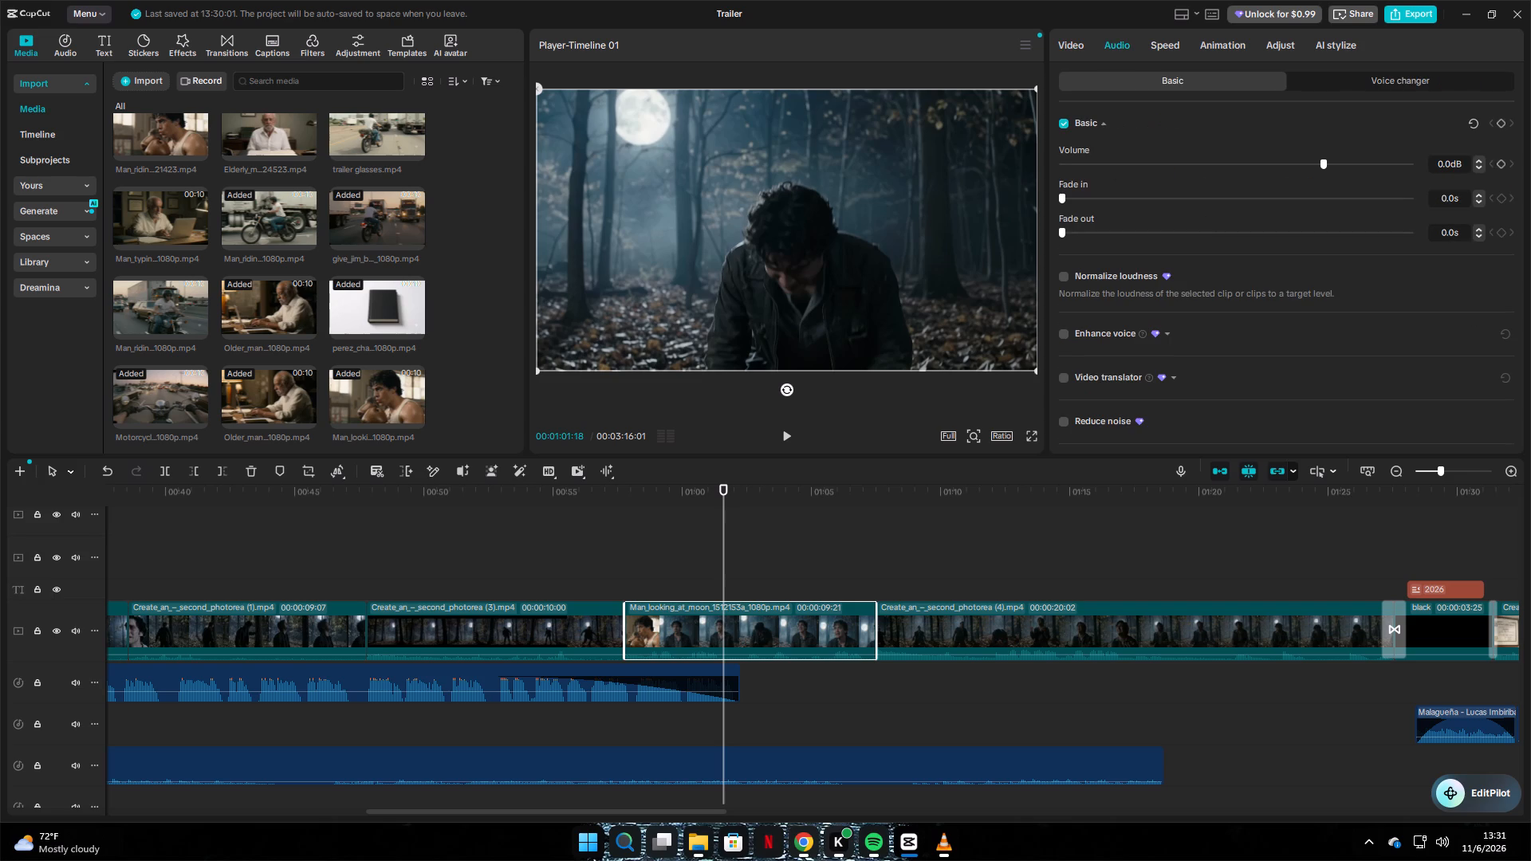
left_click(1333, 163)
left_click(1337, 164)
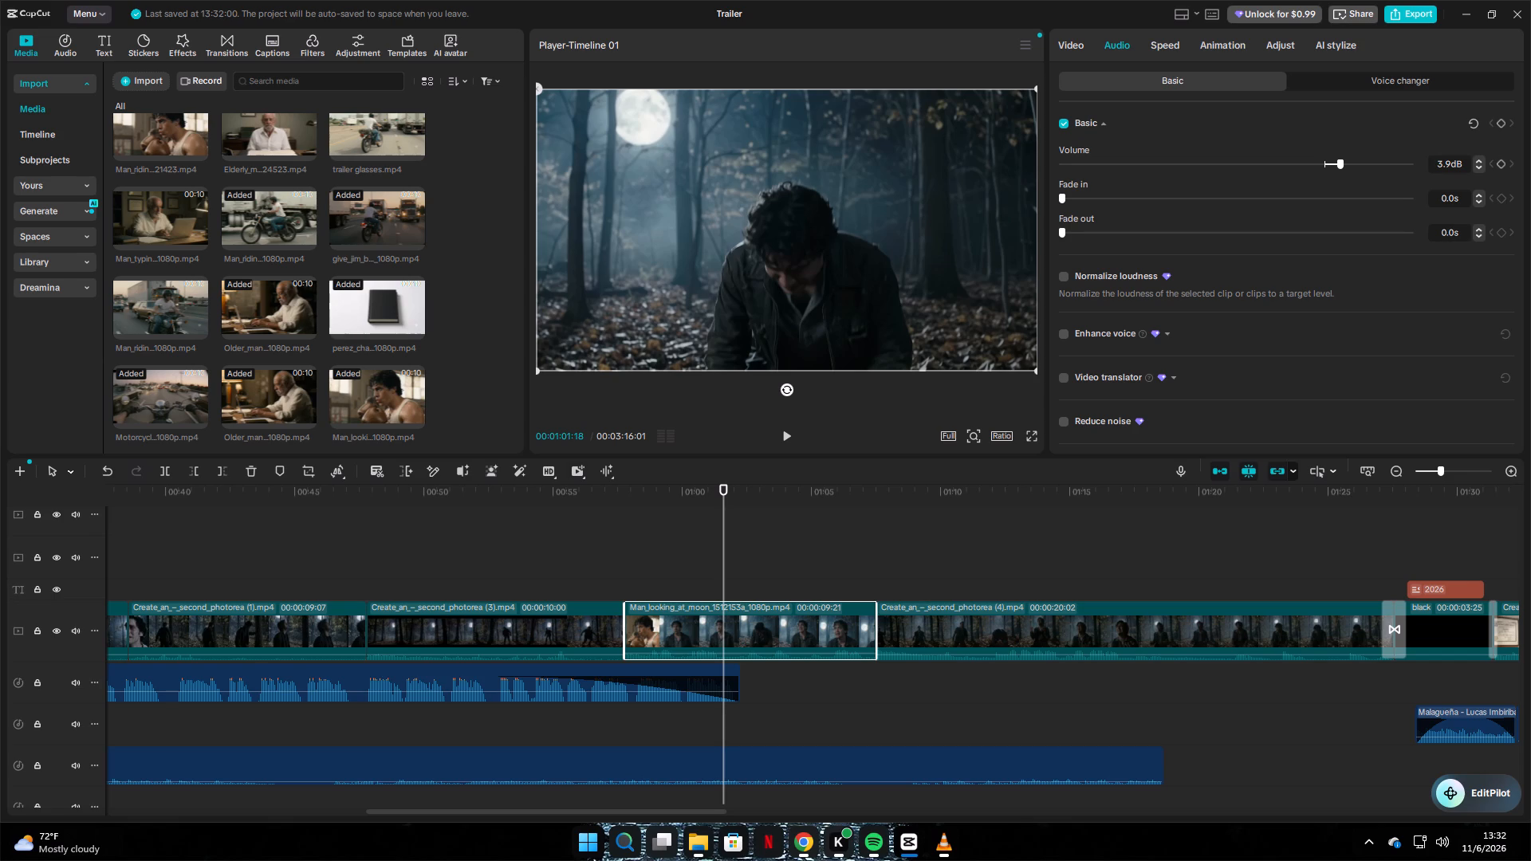
Play the scene from about 00:00:50 through the start of the Man_looking_at_moon clip to check its audio against the voice-over.
left_click(423, 586)
key("space")
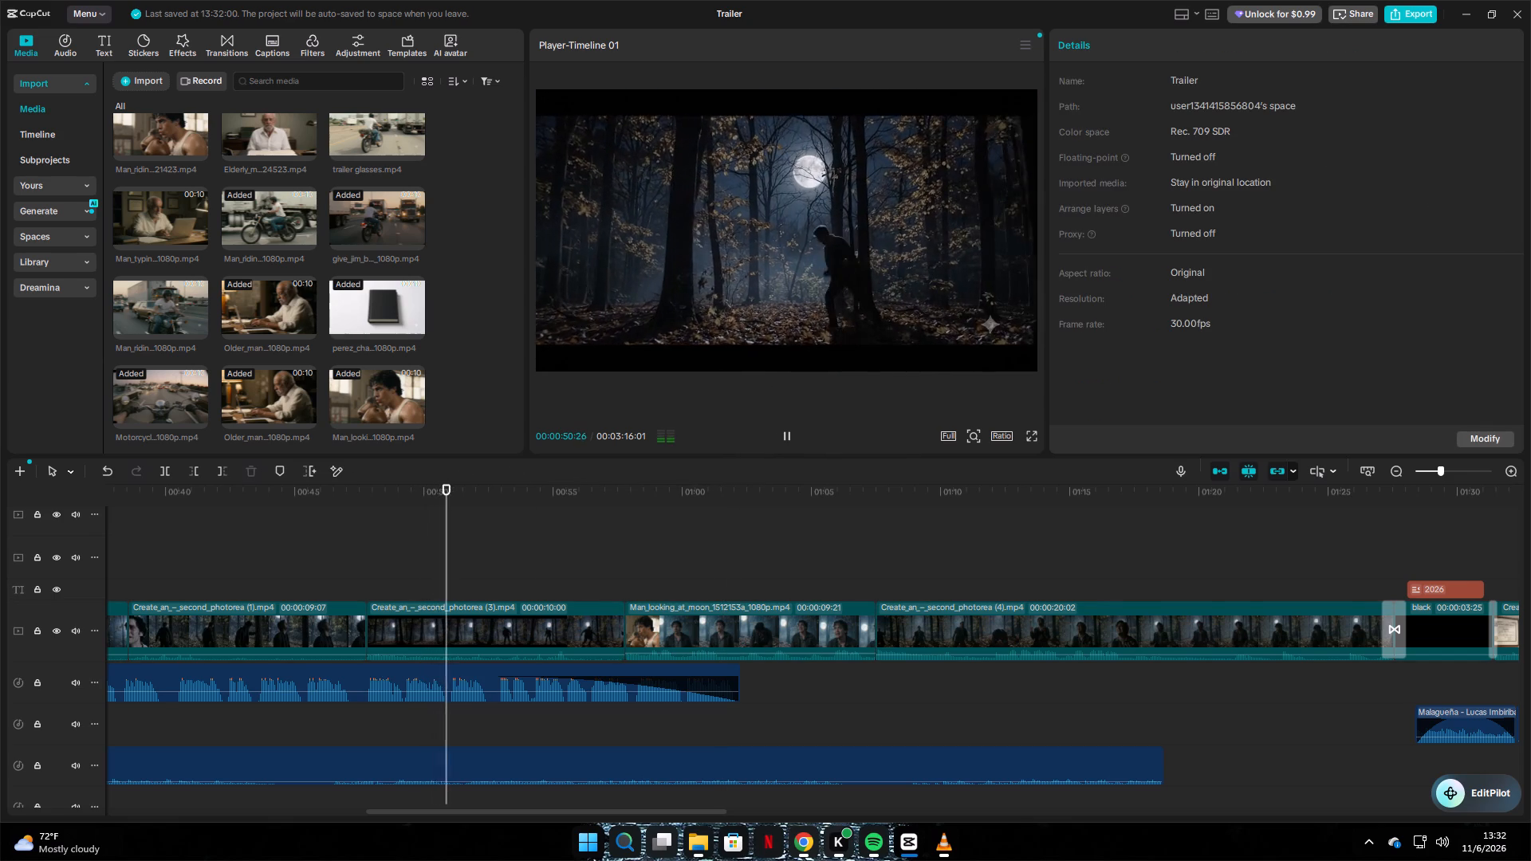
key("space")
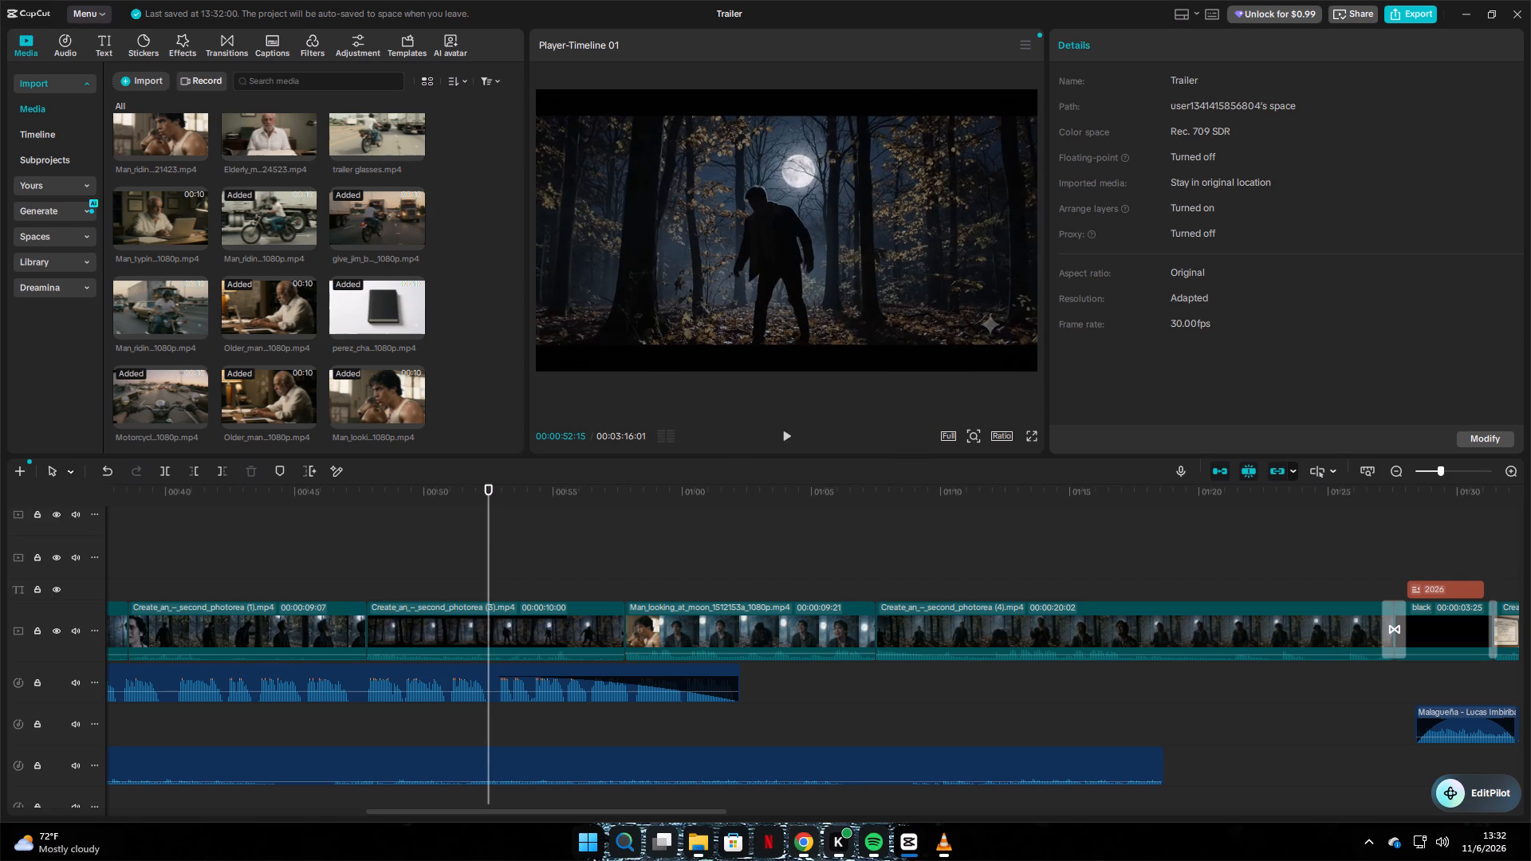
key("space")
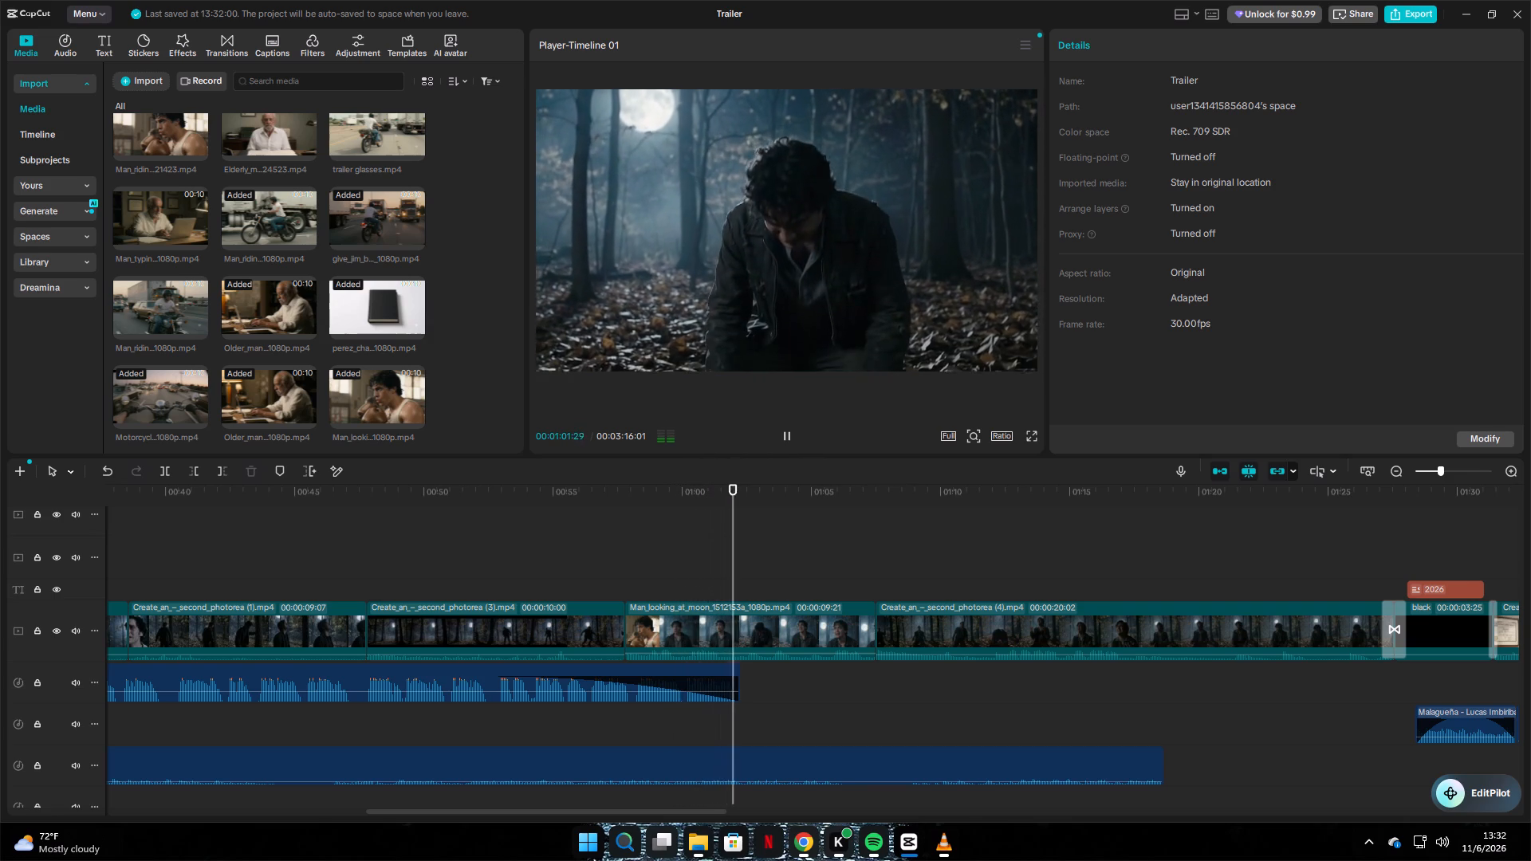
key("space")
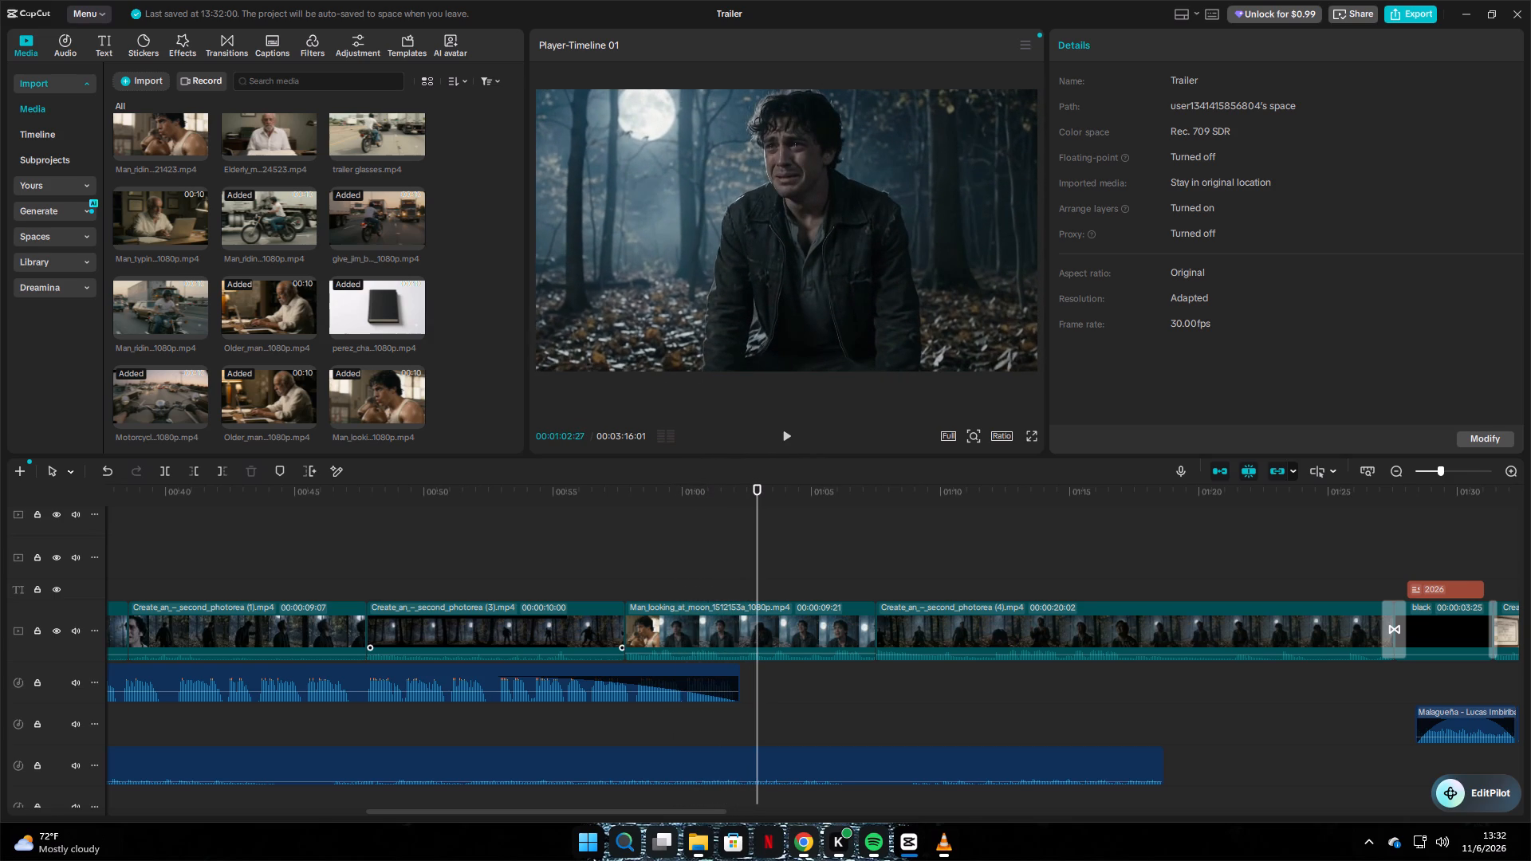
Find the pause between phrases in the voice-over and split the Bariton audio.mp3 clip there, at 00:00:52:21.
left_click(396, 566)
key("space")
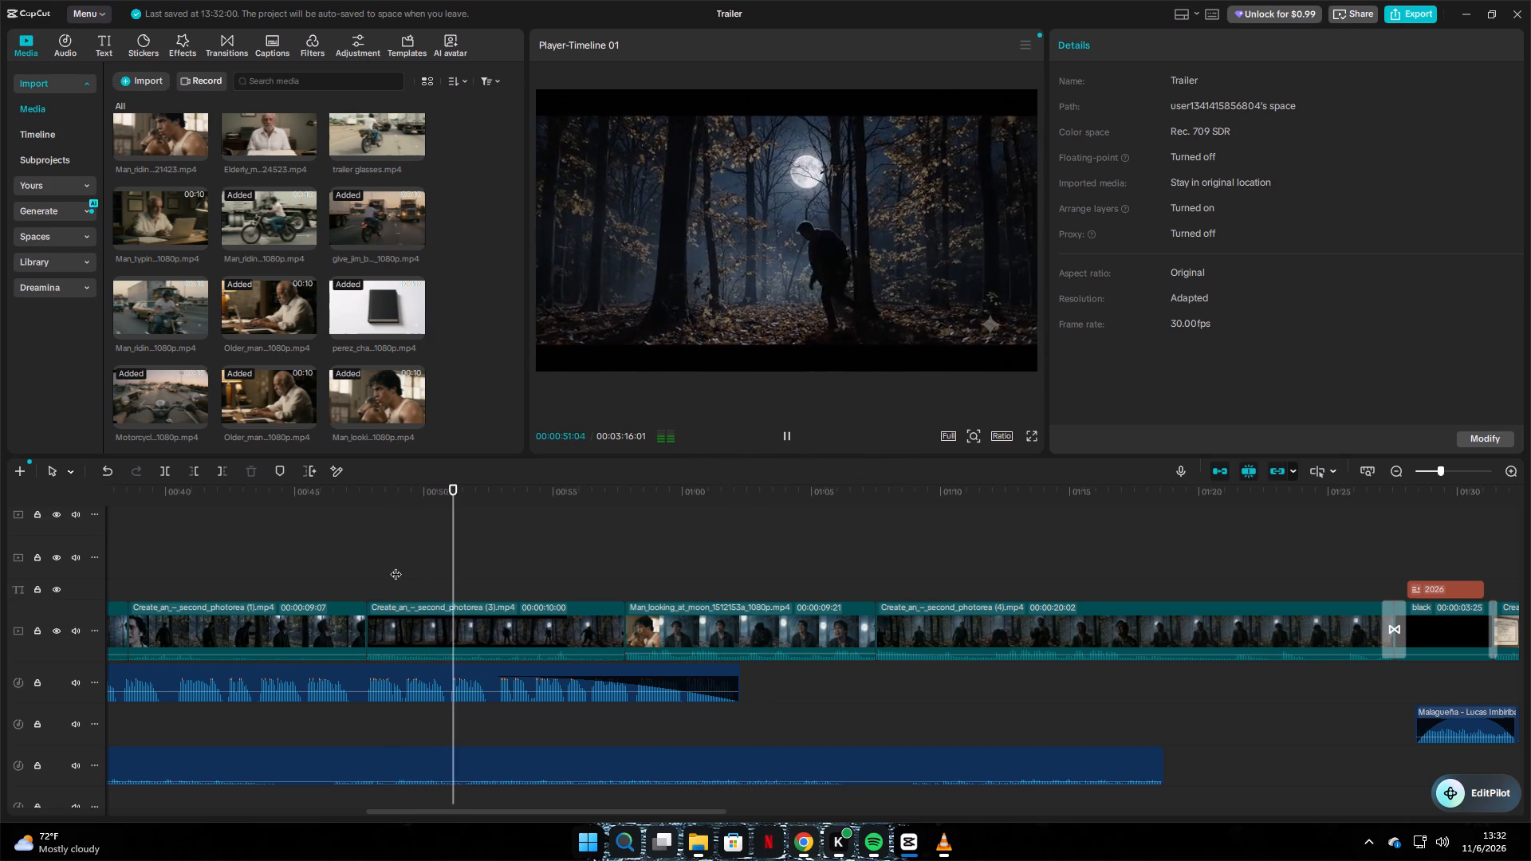
key("space")
key("space")
key("space")
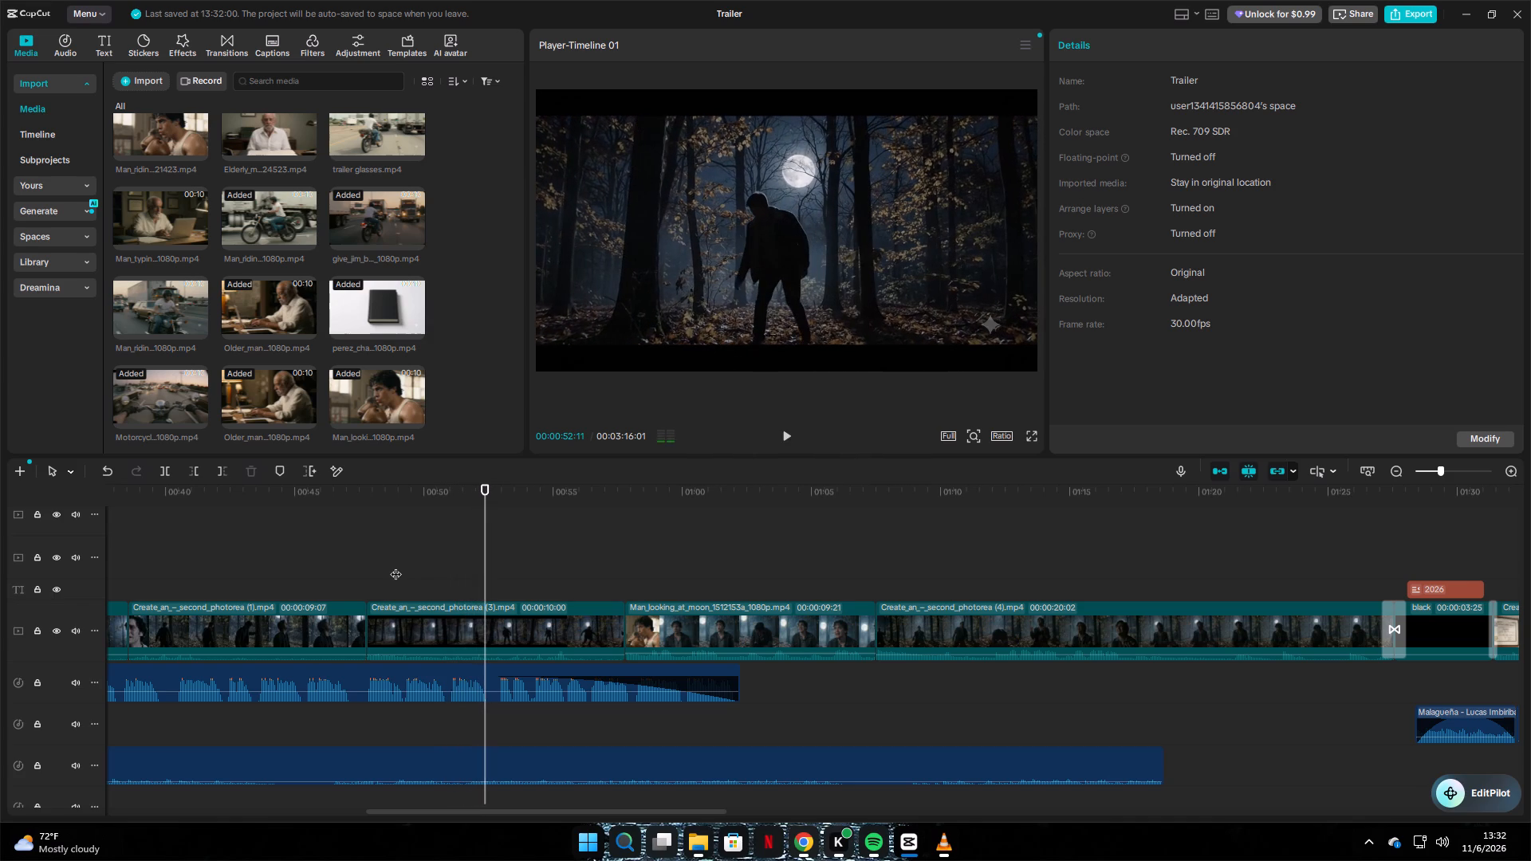
key("space")
key("space")
key("space")
key("space")
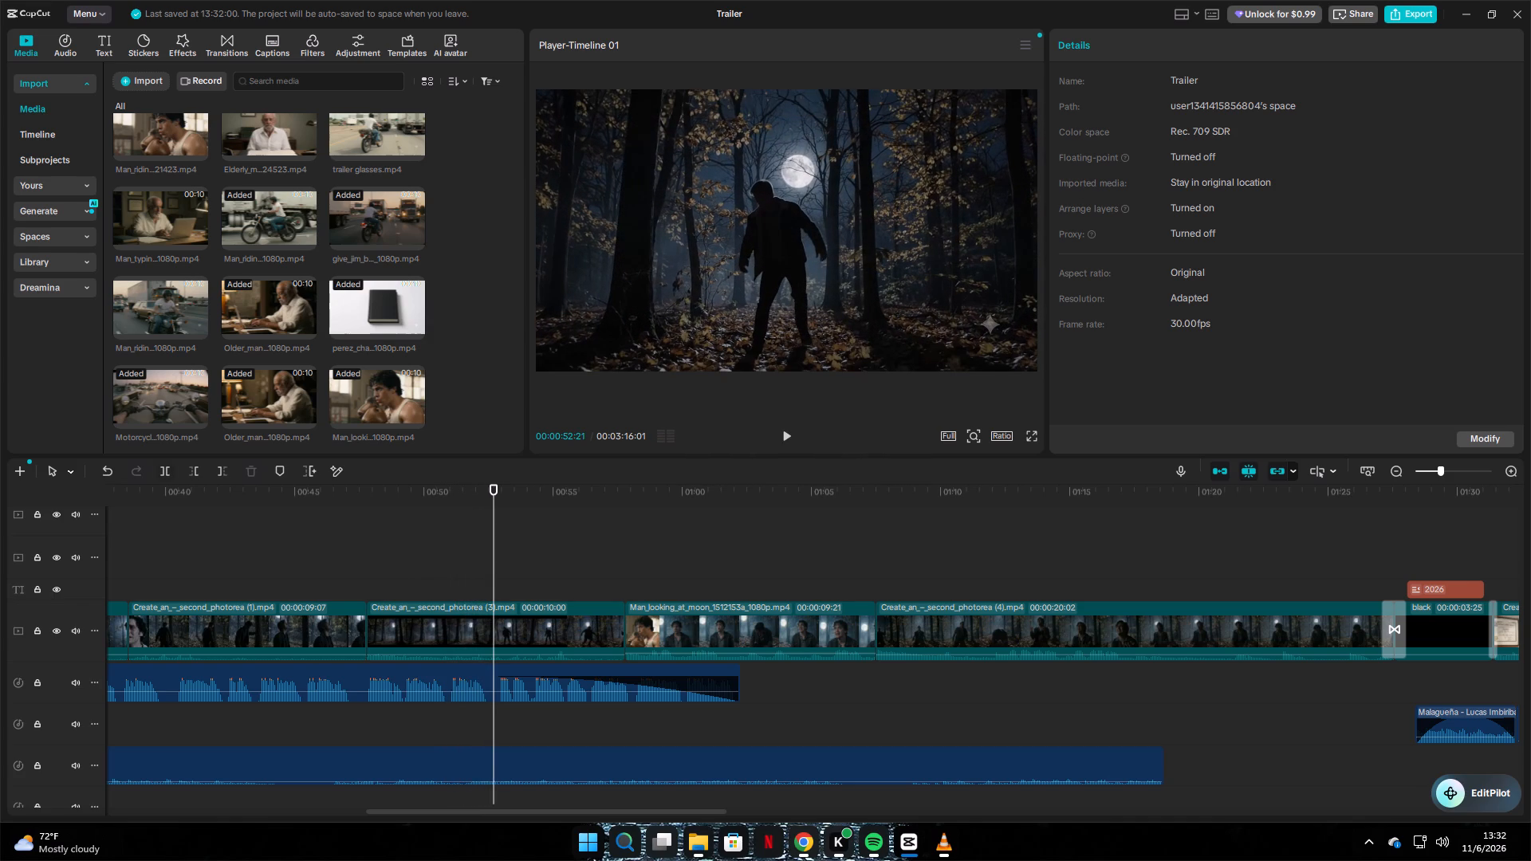
left_click(535, 699)
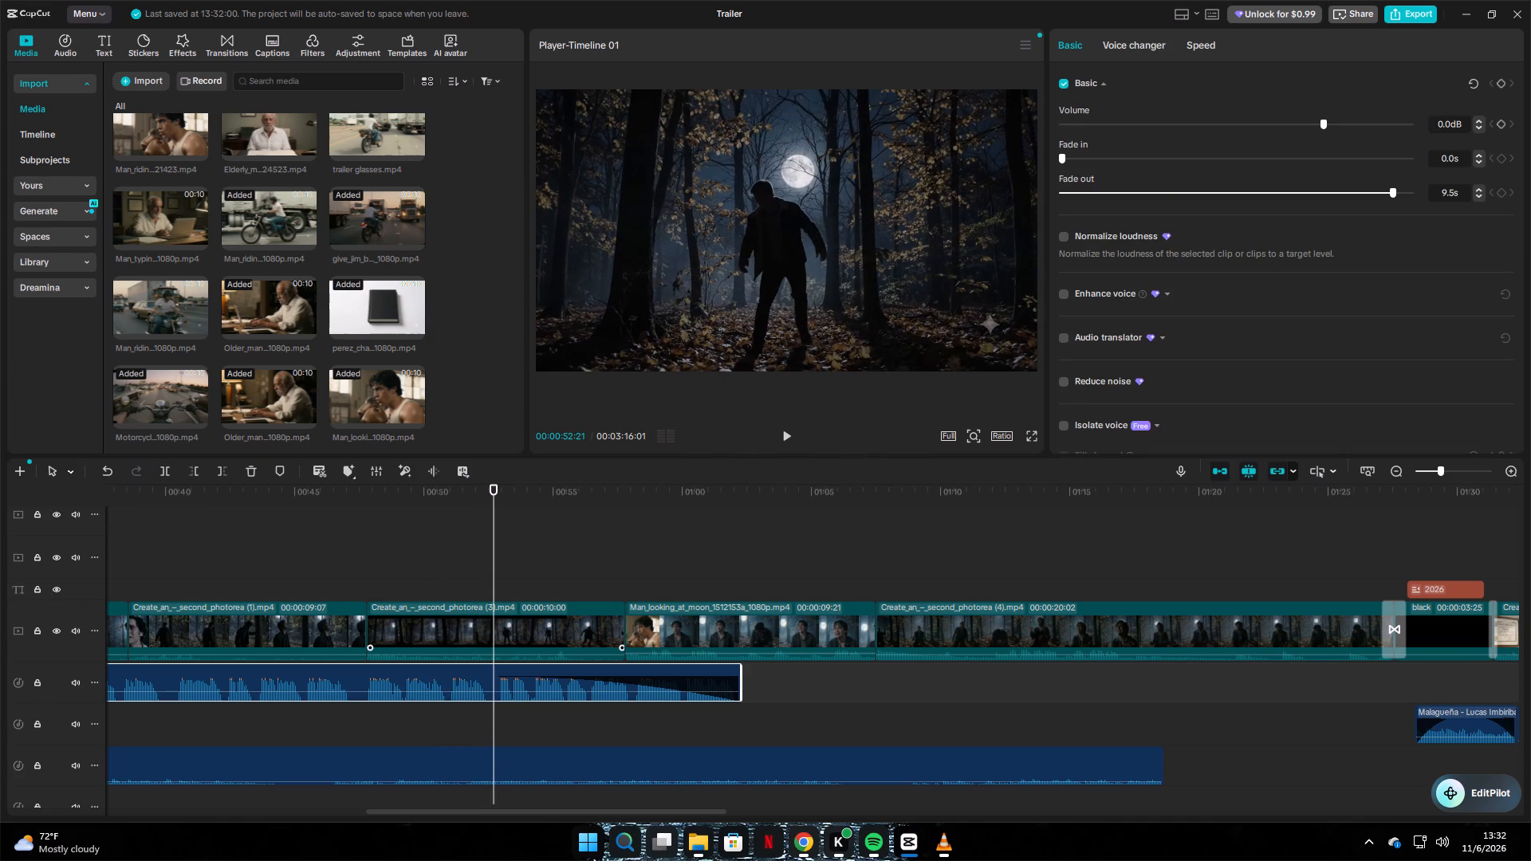
left_click(169, 474)
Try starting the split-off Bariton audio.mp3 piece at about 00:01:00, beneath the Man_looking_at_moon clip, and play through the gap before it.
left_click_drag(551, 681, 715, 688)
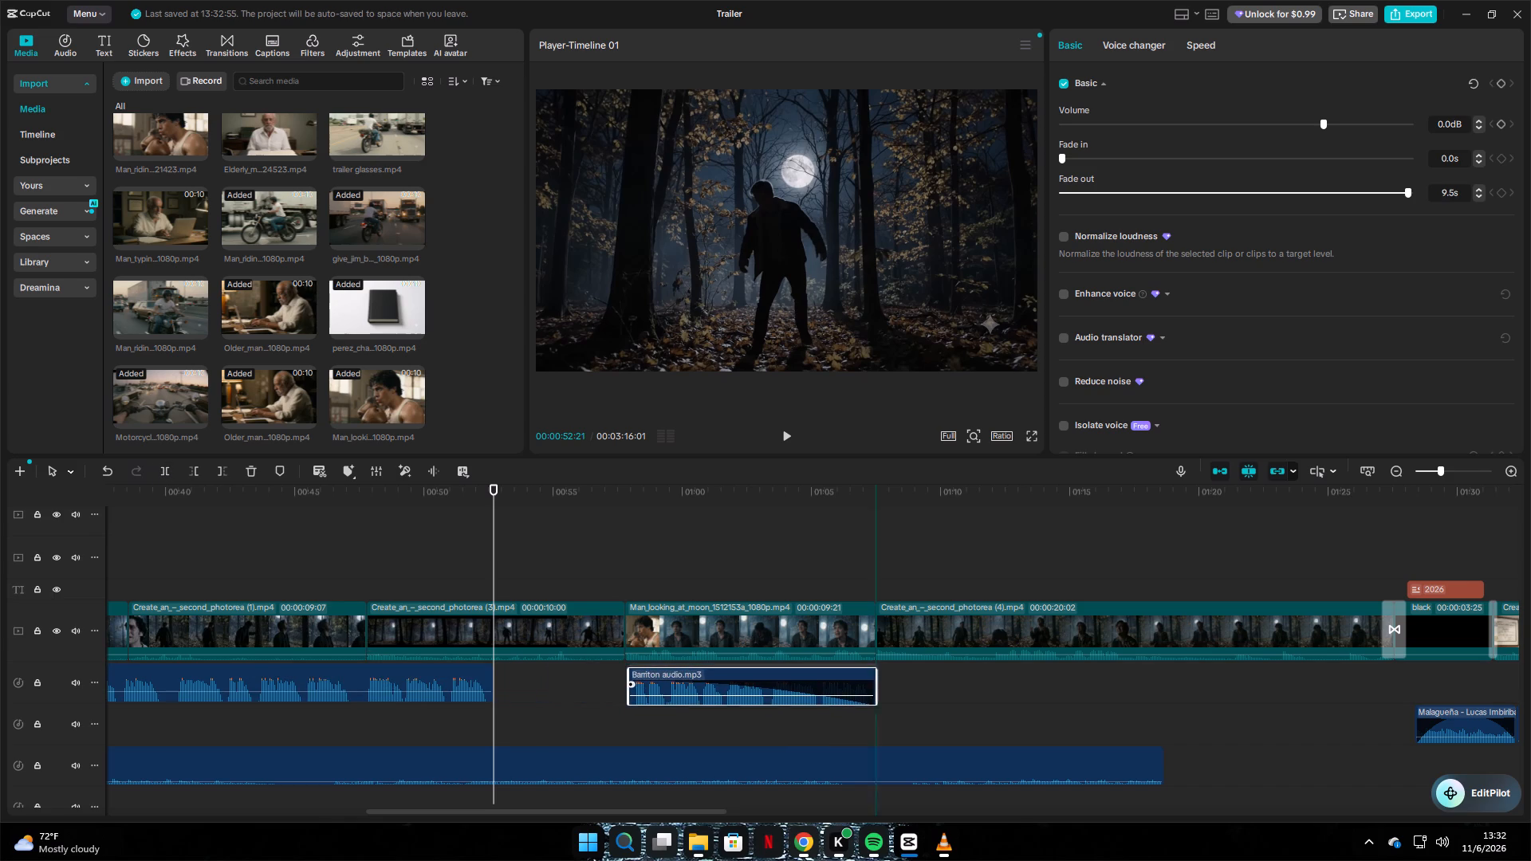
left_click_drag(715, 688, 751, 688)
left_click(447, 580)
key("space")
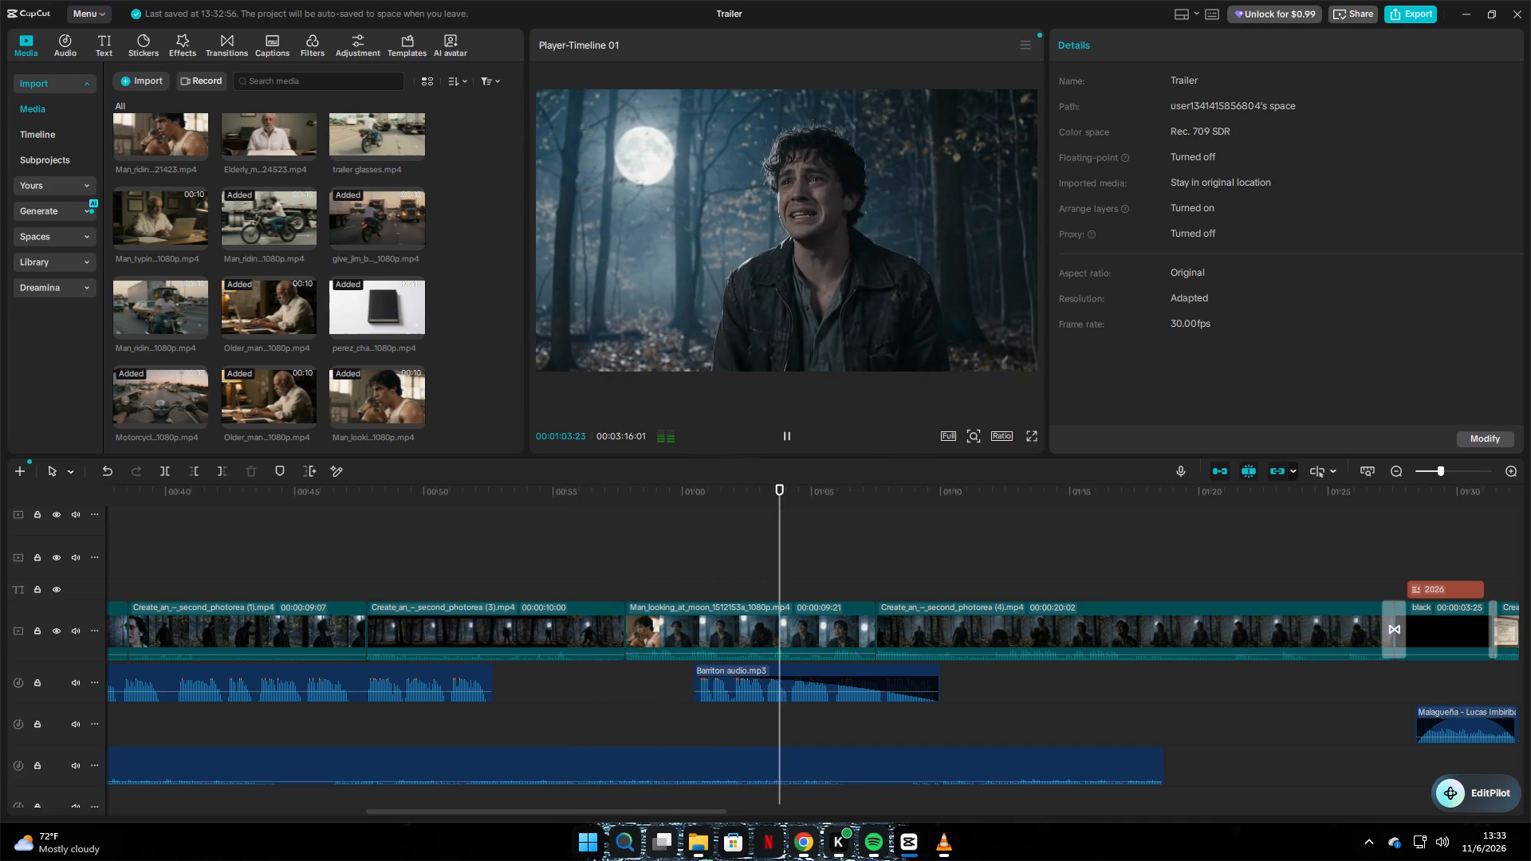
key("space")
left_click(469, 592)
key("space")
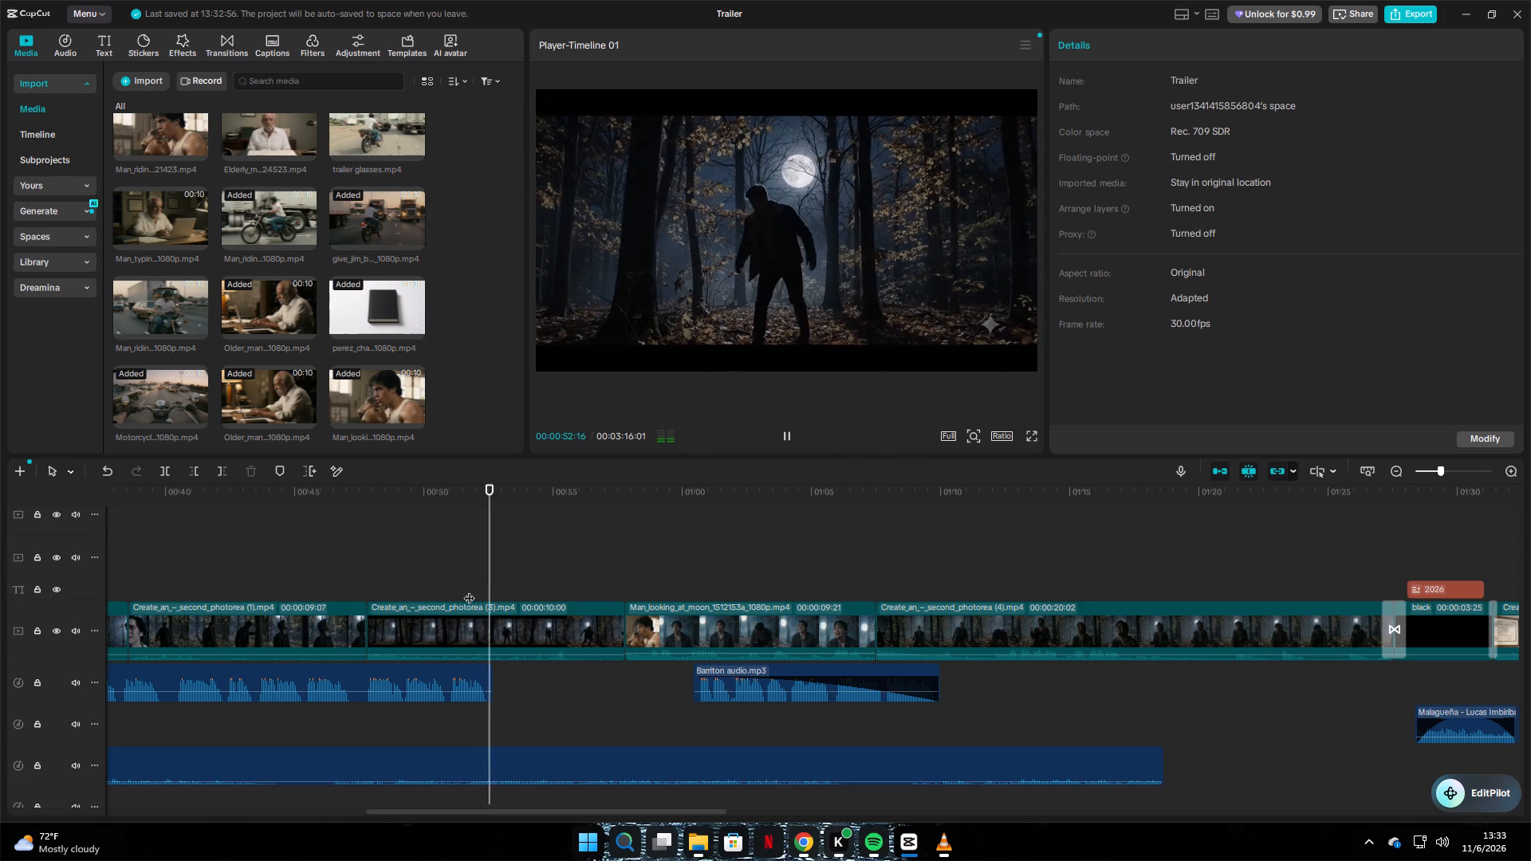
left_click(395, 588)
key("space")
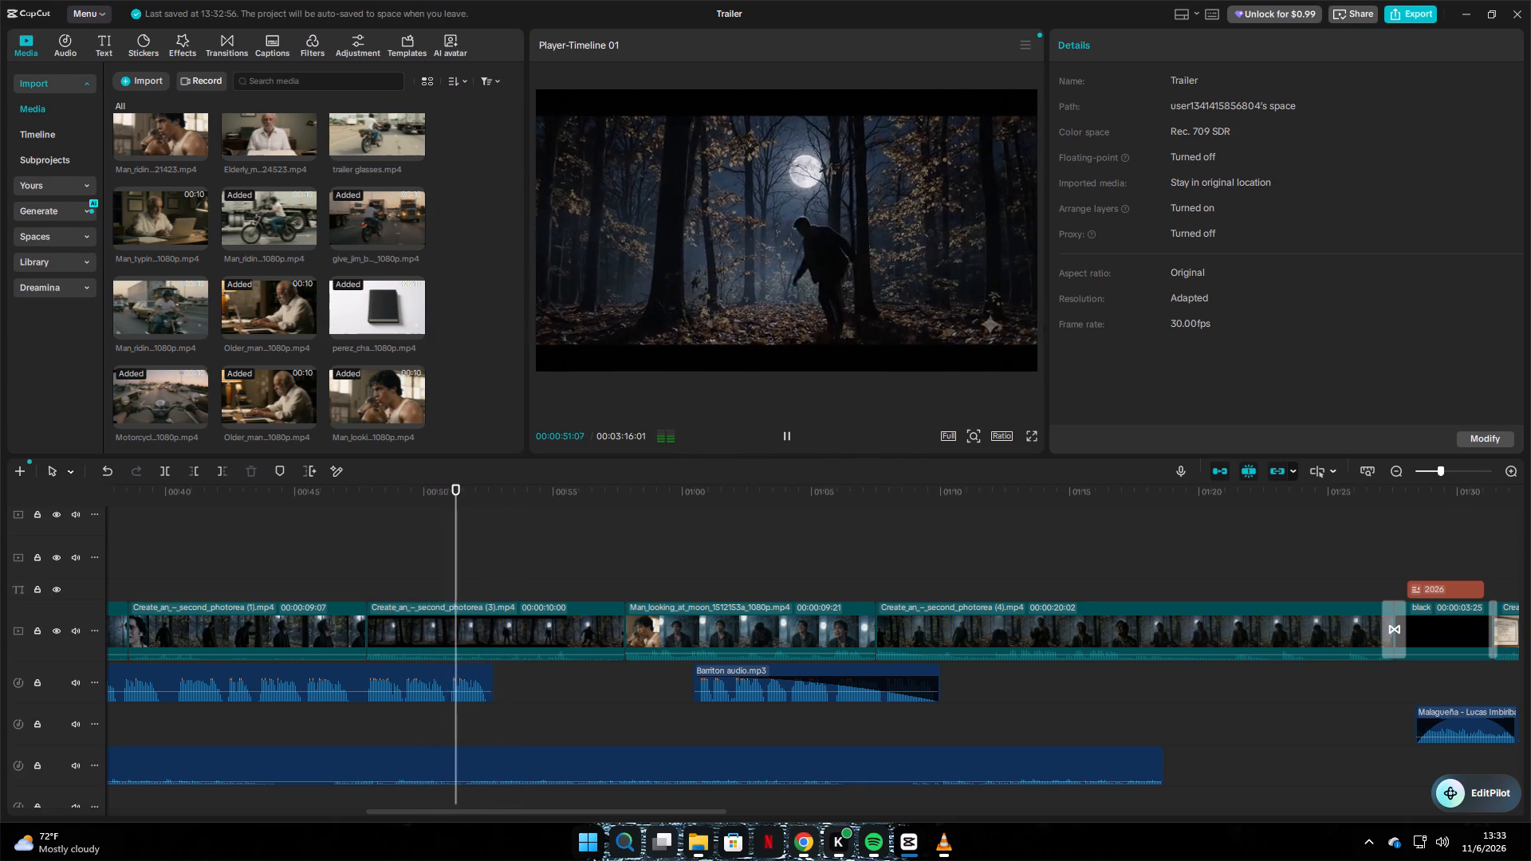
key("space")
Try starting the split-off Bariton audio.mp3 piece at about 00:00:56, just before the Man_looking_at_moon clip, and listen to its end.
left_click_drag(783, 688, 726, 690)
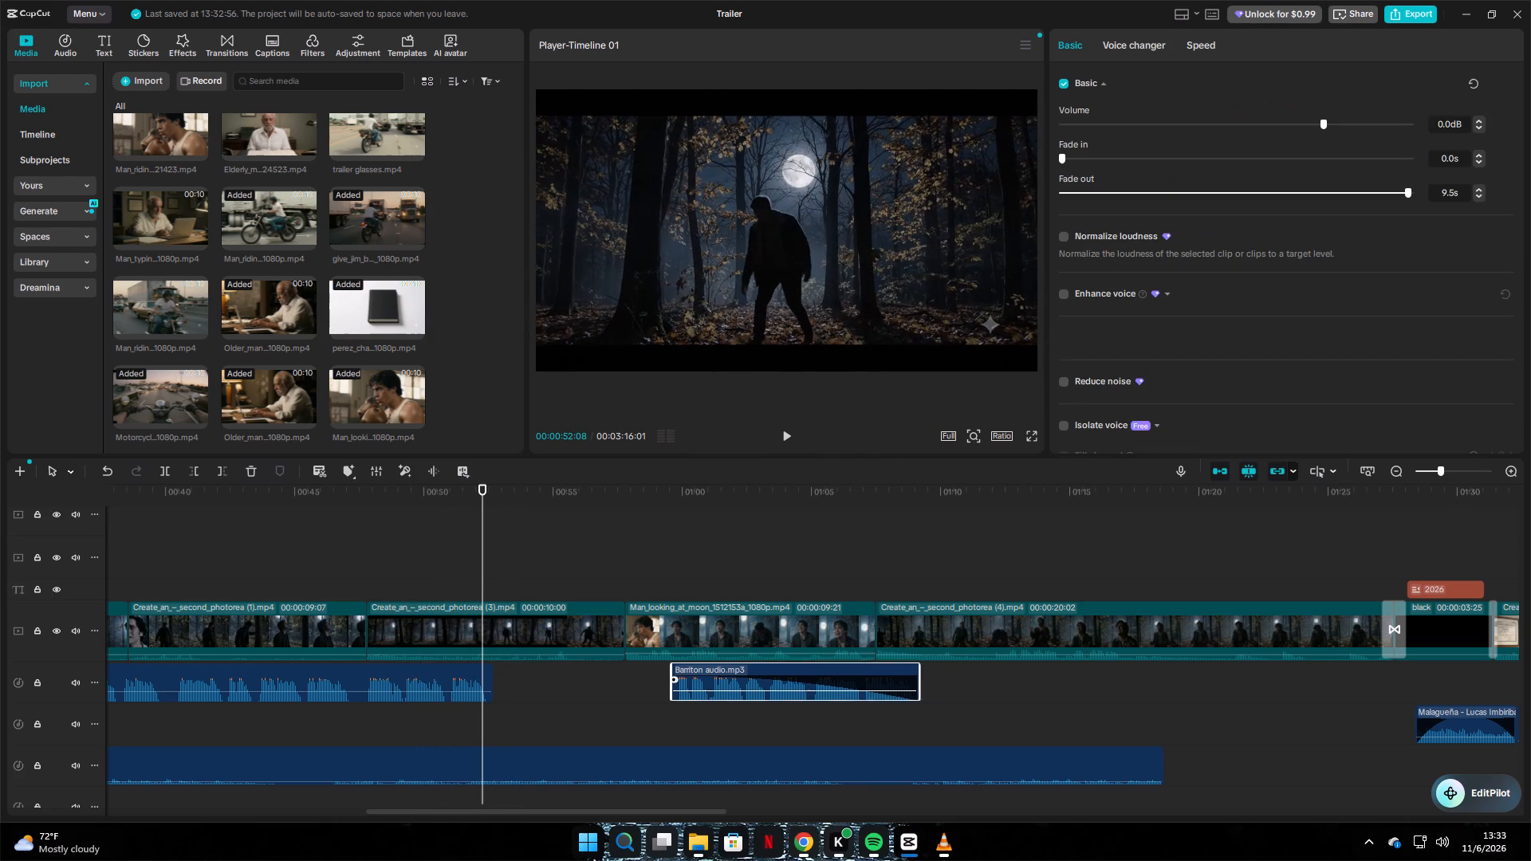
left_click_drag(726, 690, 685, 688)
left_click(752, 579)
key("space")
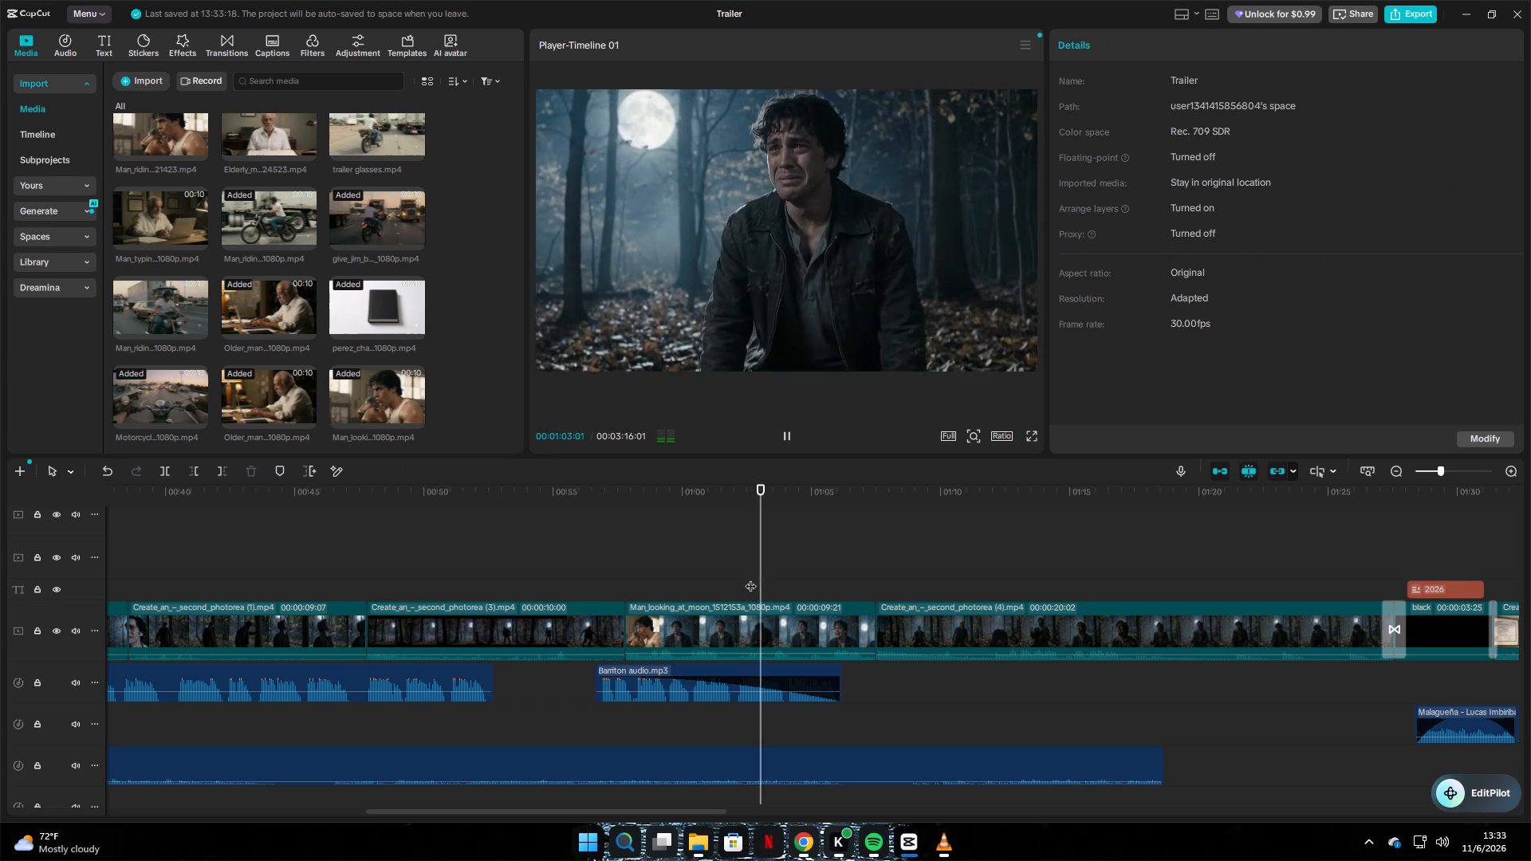
Remove the fade-out from the split-off Bariton audio.mp3 piece by setting it to 0.0 s.
left_click(771, 675)
key("space")
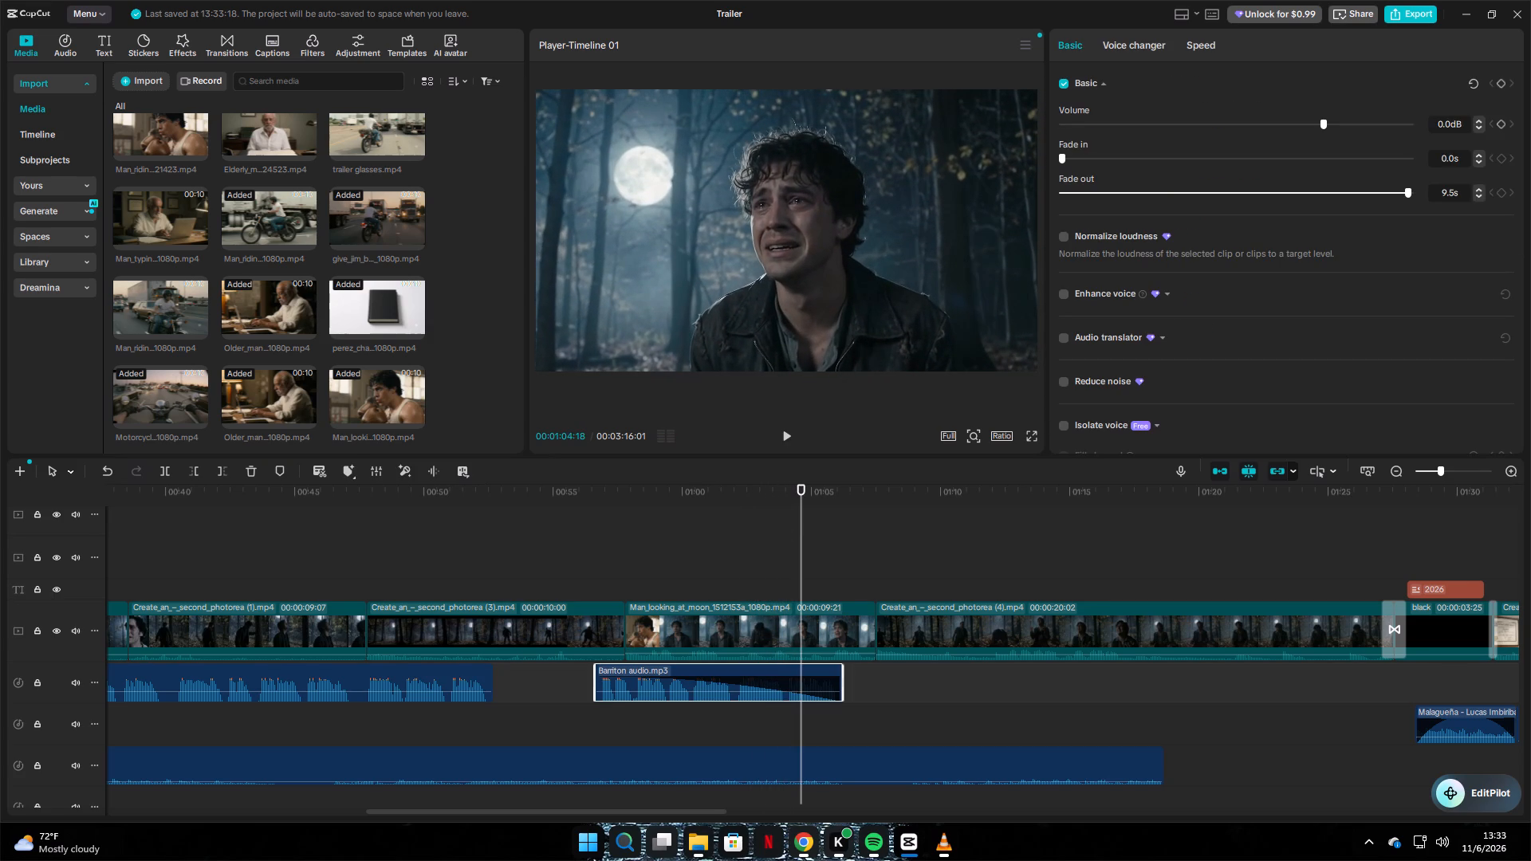
left_click_drag(1061, 194, 1045, 196)
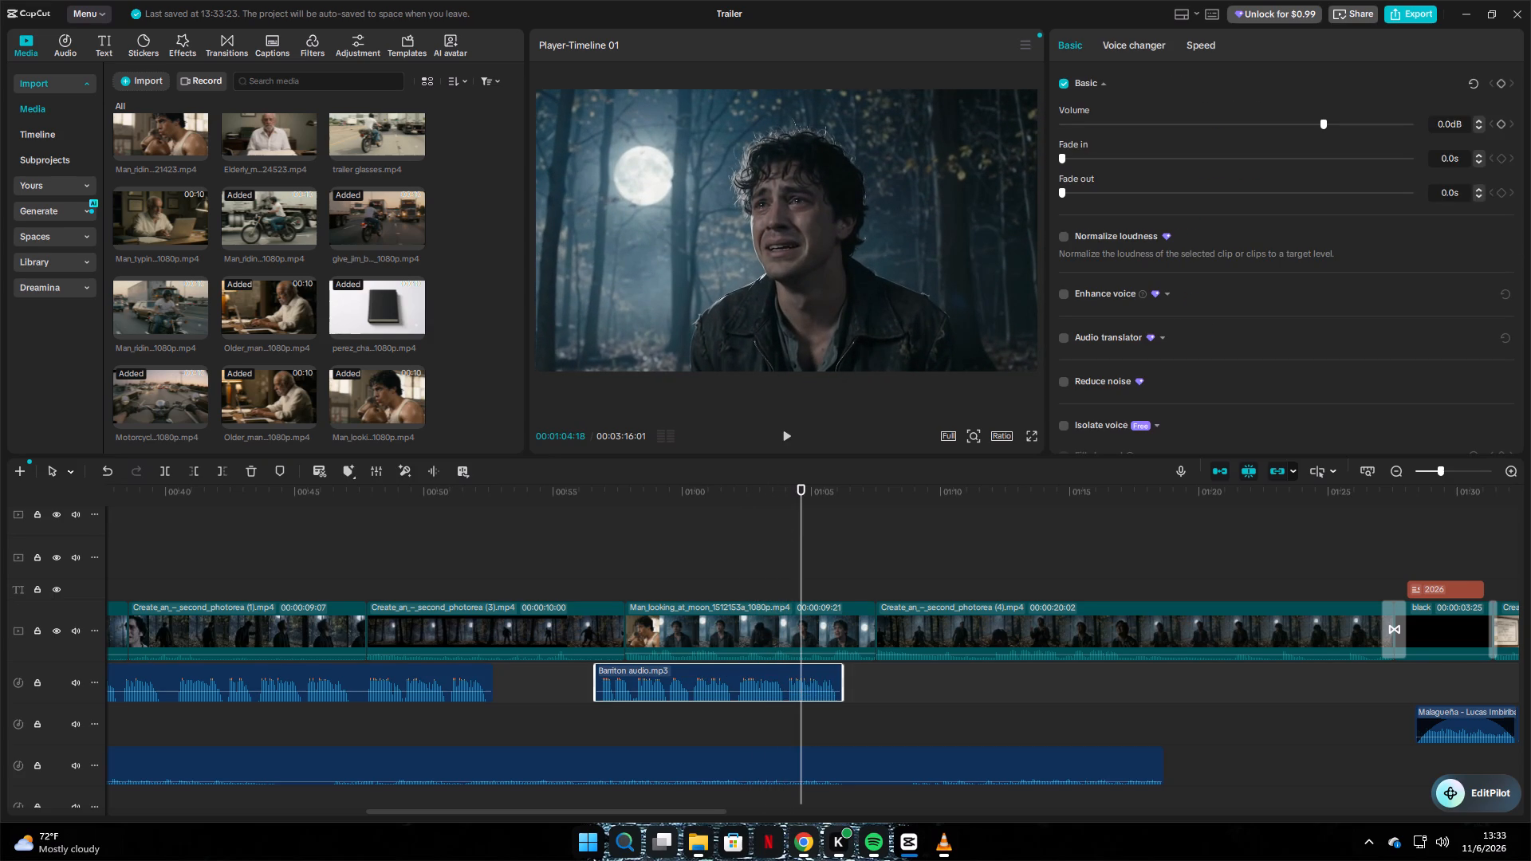
Listen for the break between phrases in the separated Bariton audio.mp3 piece and split it at 00:01:01:28.
left_click(750, 584)
key("space")
left_click(727, 576)
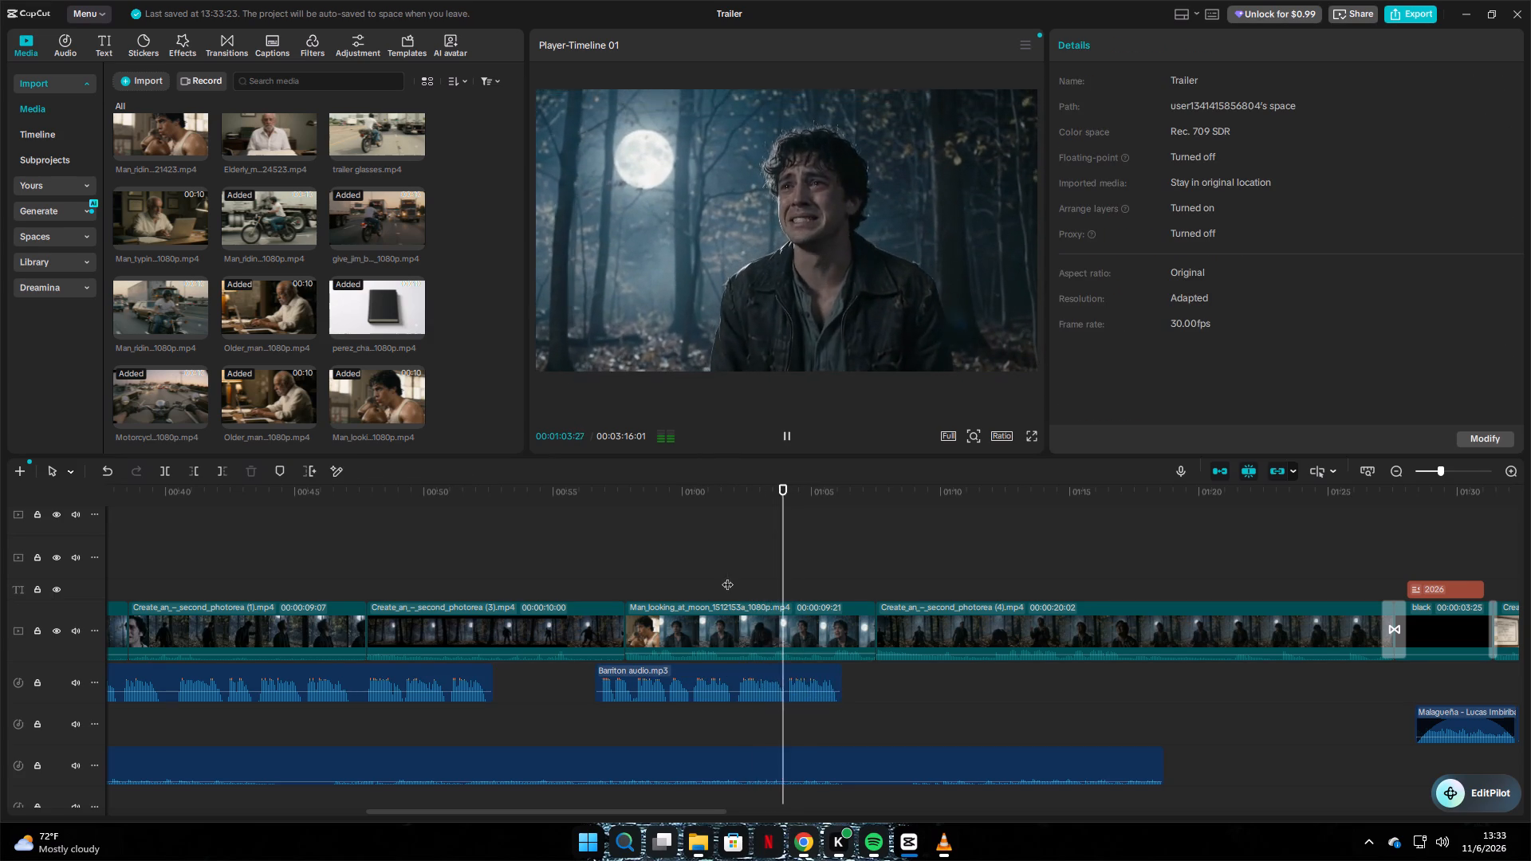
key("space")
left_click(721, 572)
left_click(697, 577)
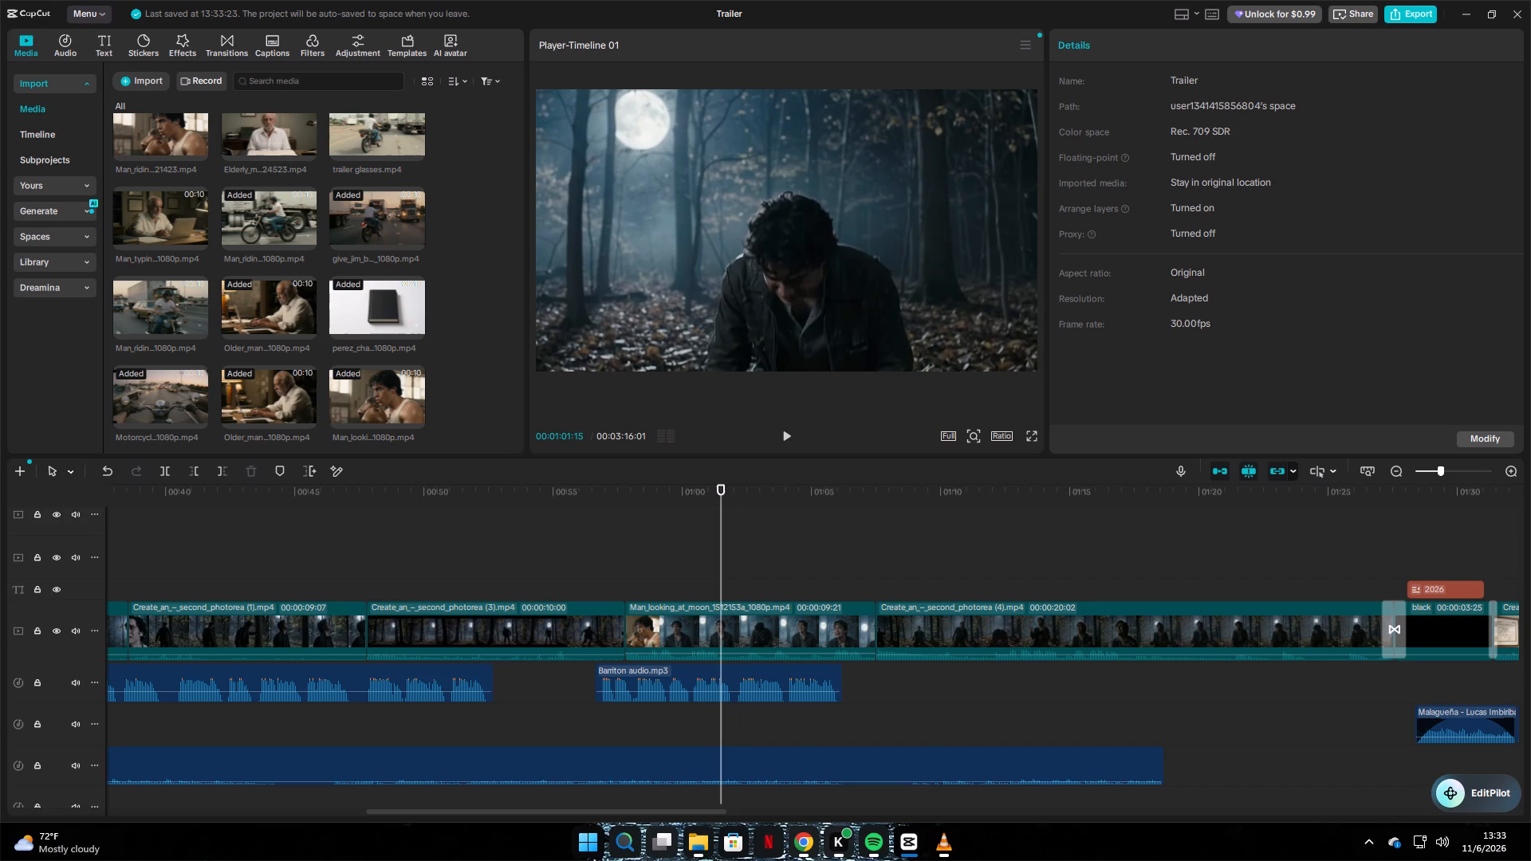
key("space")
key("space")
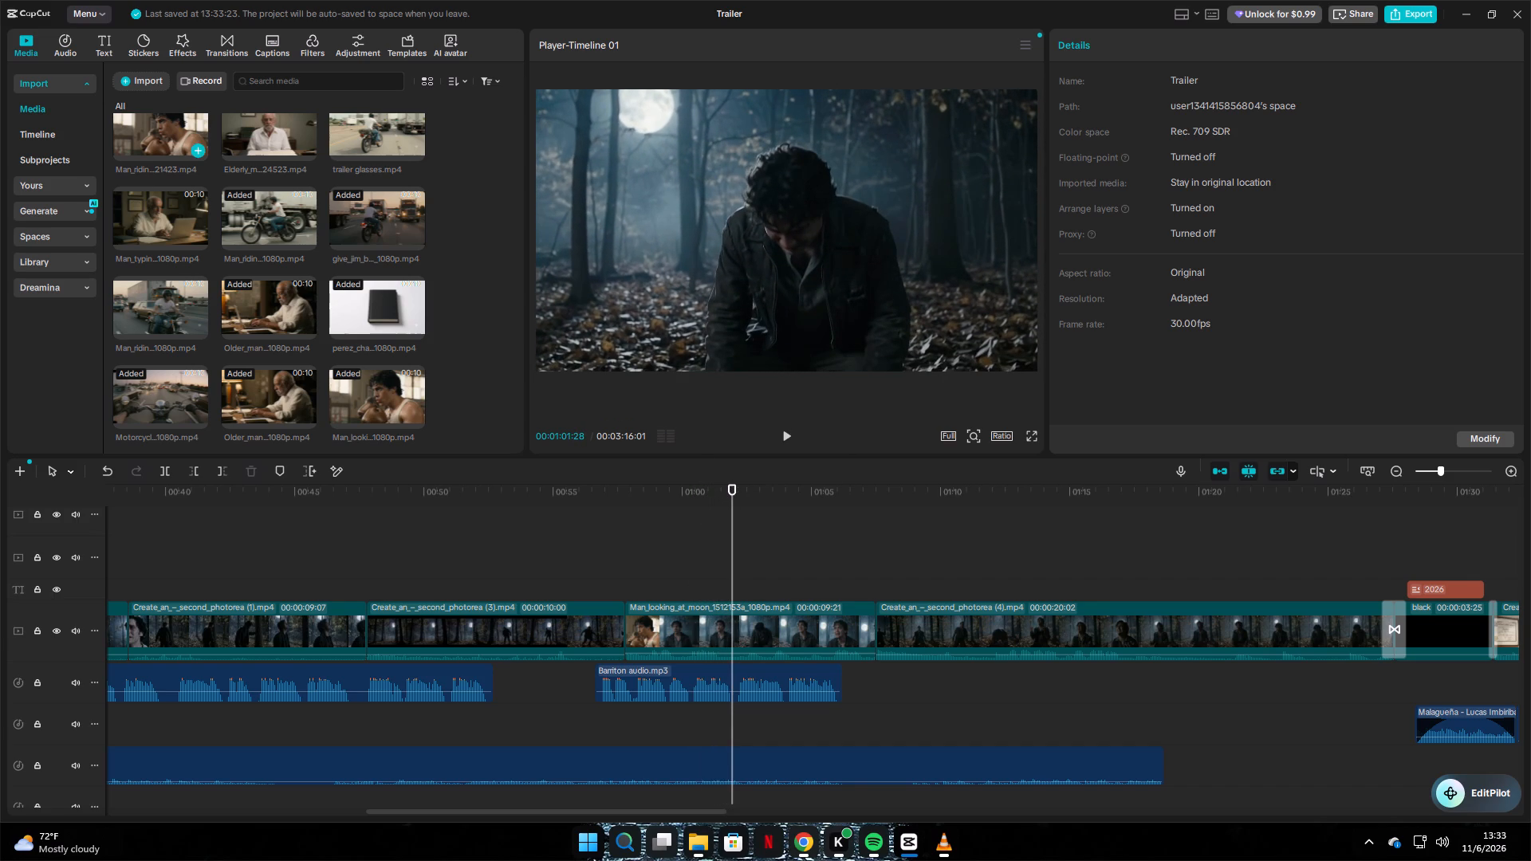
left_click(649, 680)
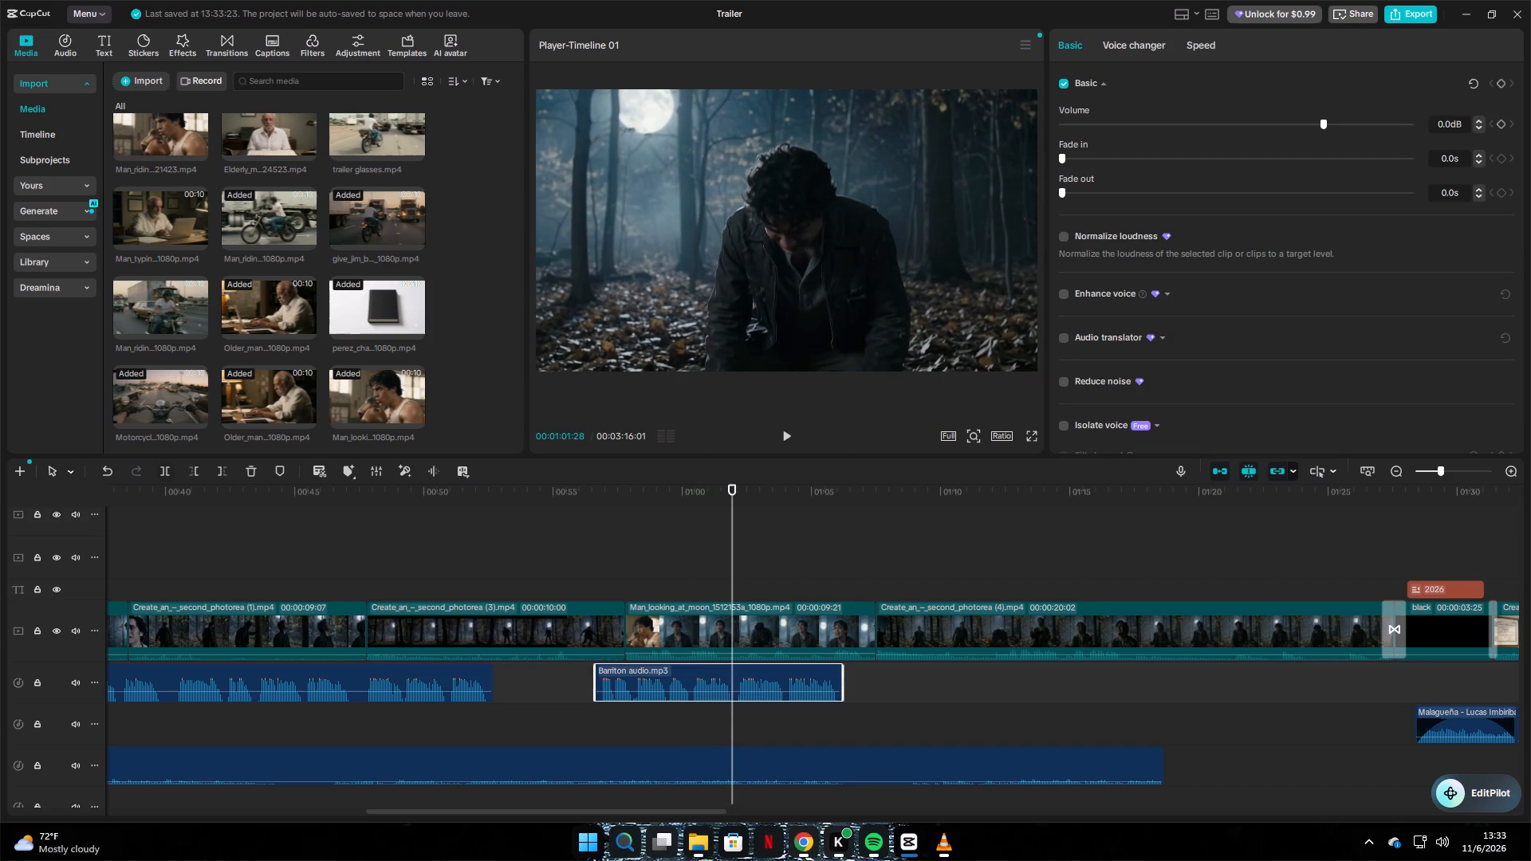
left_click(162, 470)
Move the first part of the newly split Bariton audio.mp3 piece out of the way, to about 00:01:08 on a separate audio track.
left_click(687, 677)
left_click_drag(683, 683, 679, 680)
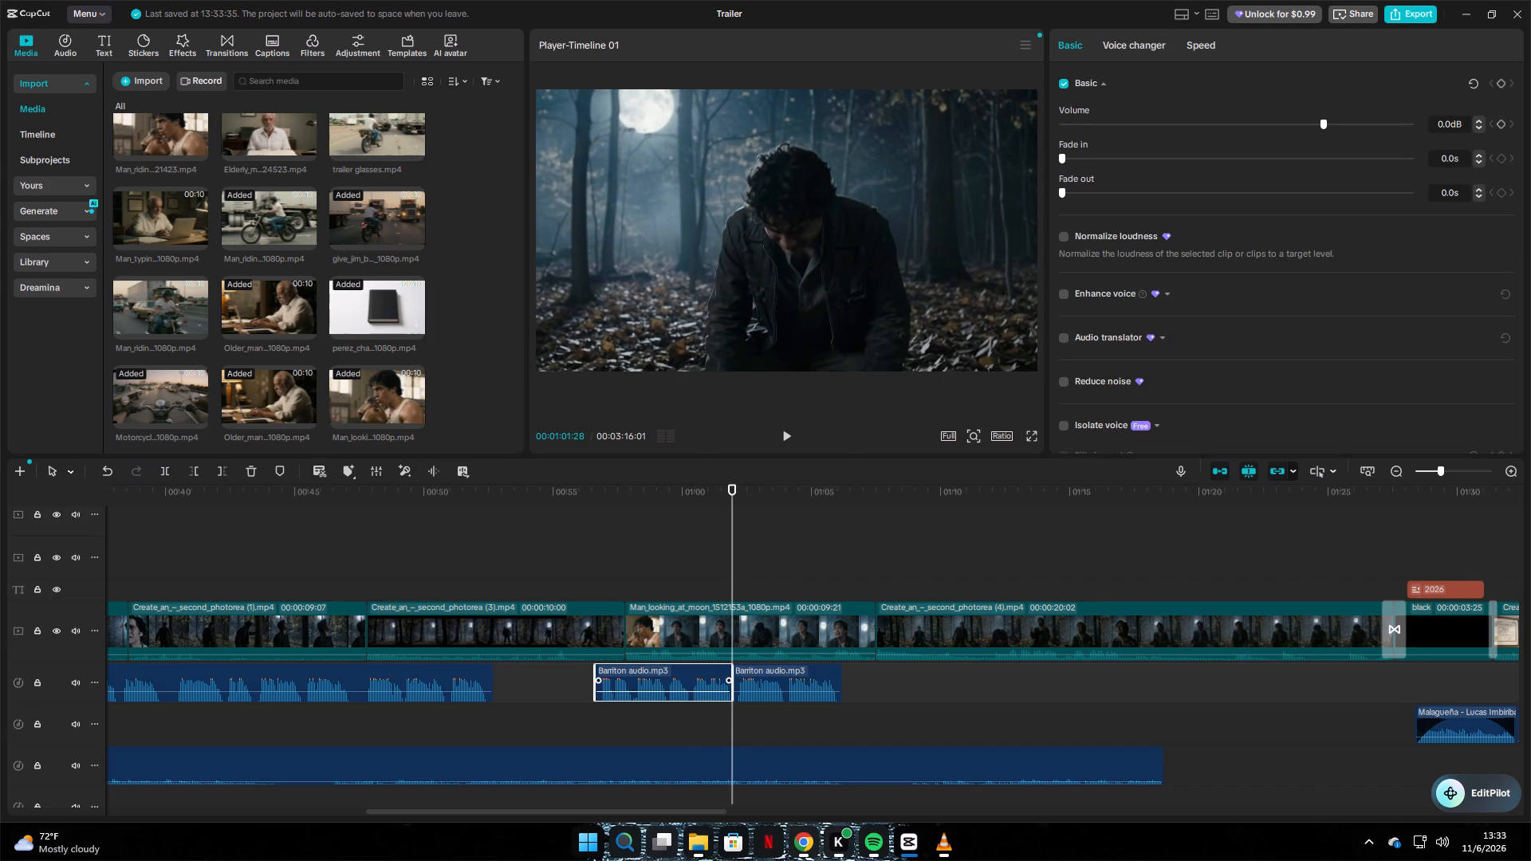
left_click_drag(679, 680, 982, 559)
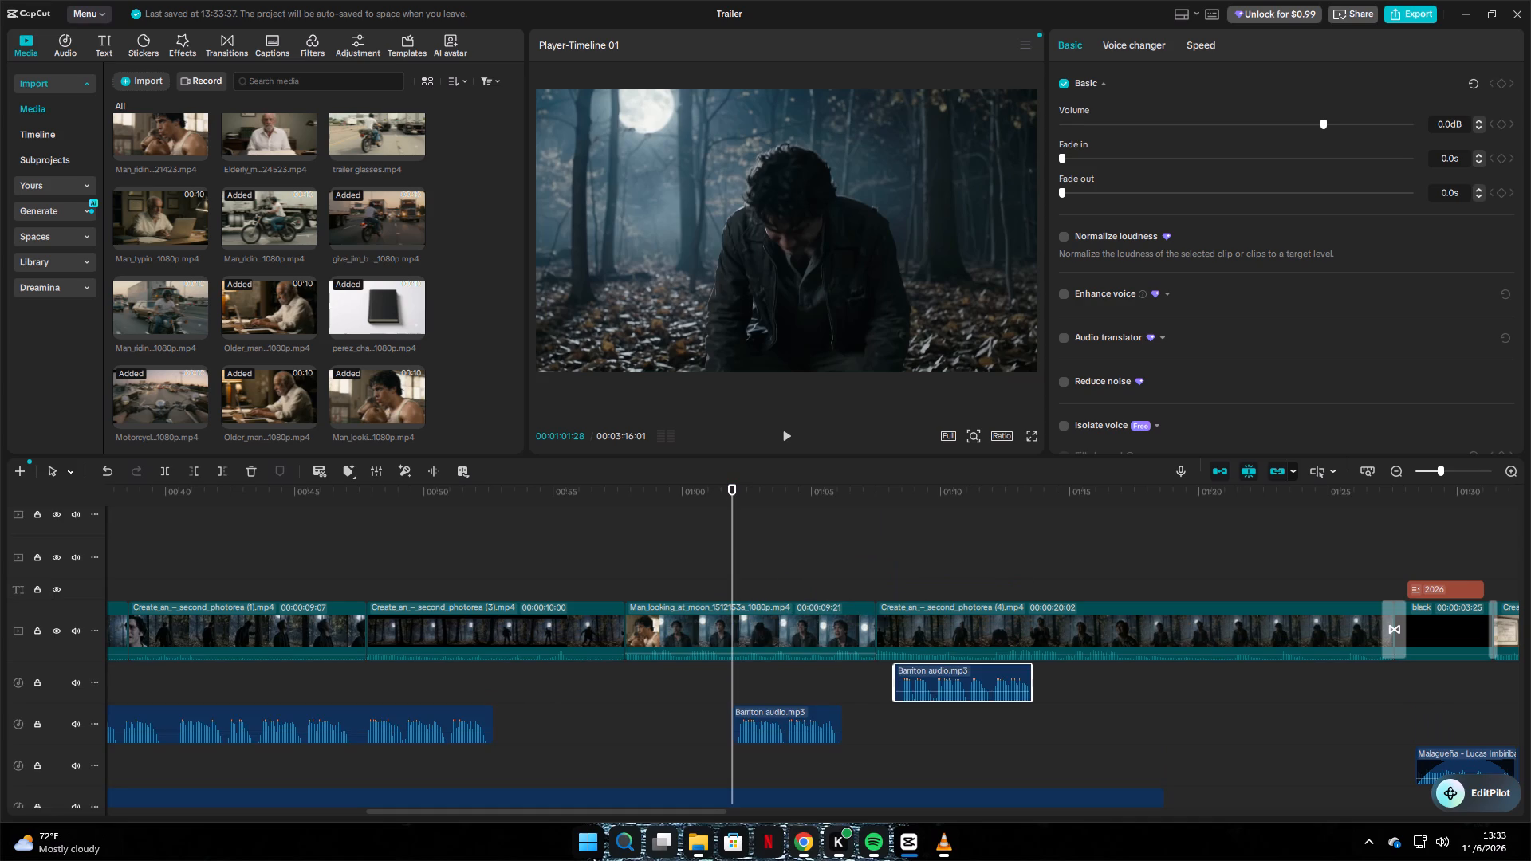
Attach the remaining last Bariton audio.mp3 part directly to the end of the main voice-over at 00:00:52:21, and play across the join.
left_click_drag(805, 724, 573, 725)
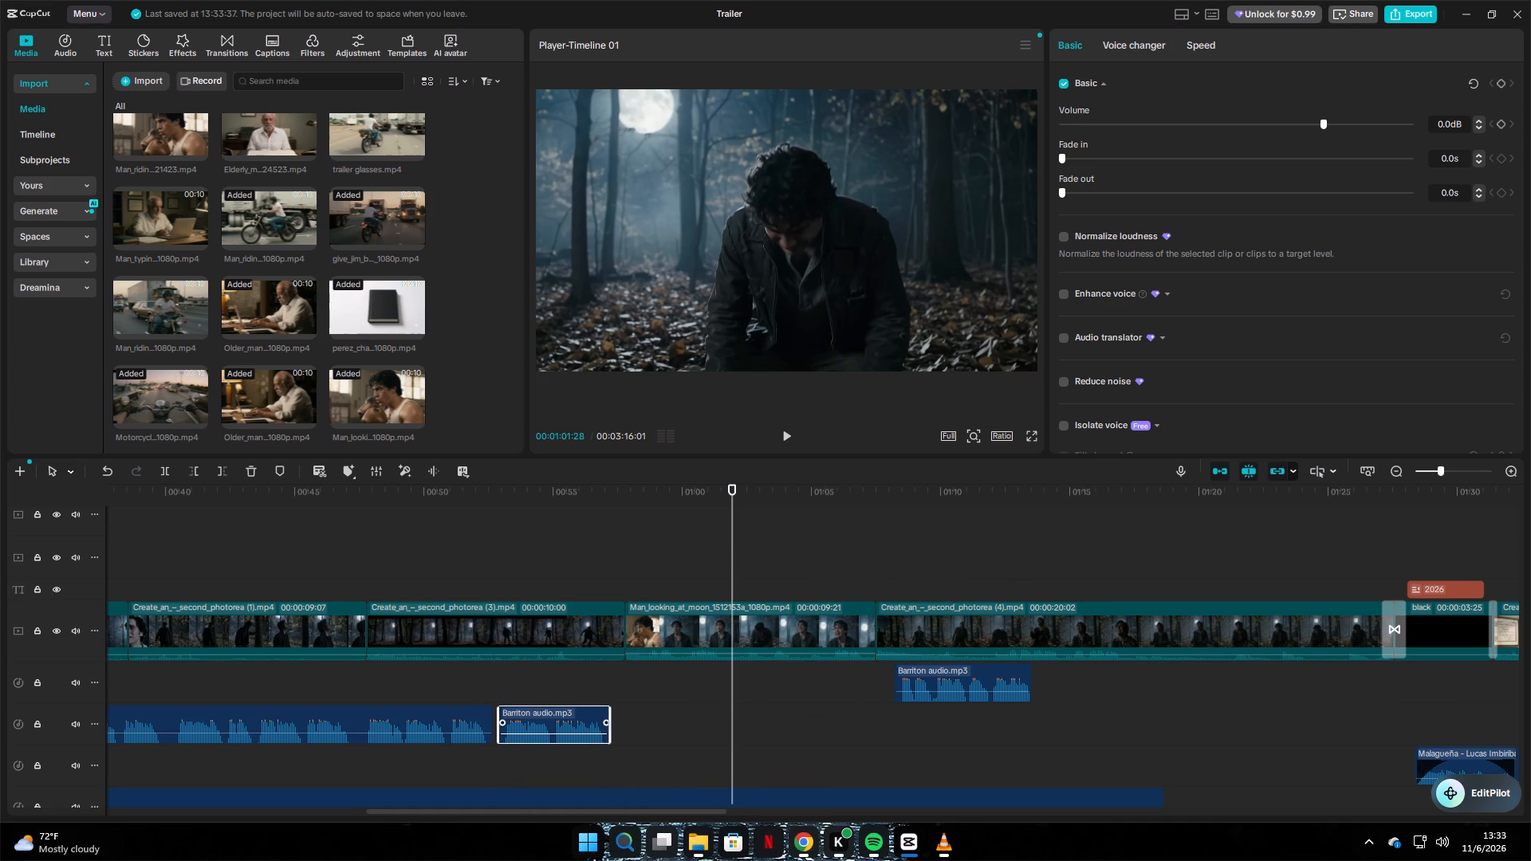
left_click_drag(573, 725, 568, 725)
left_click(437, 678)
key("space")
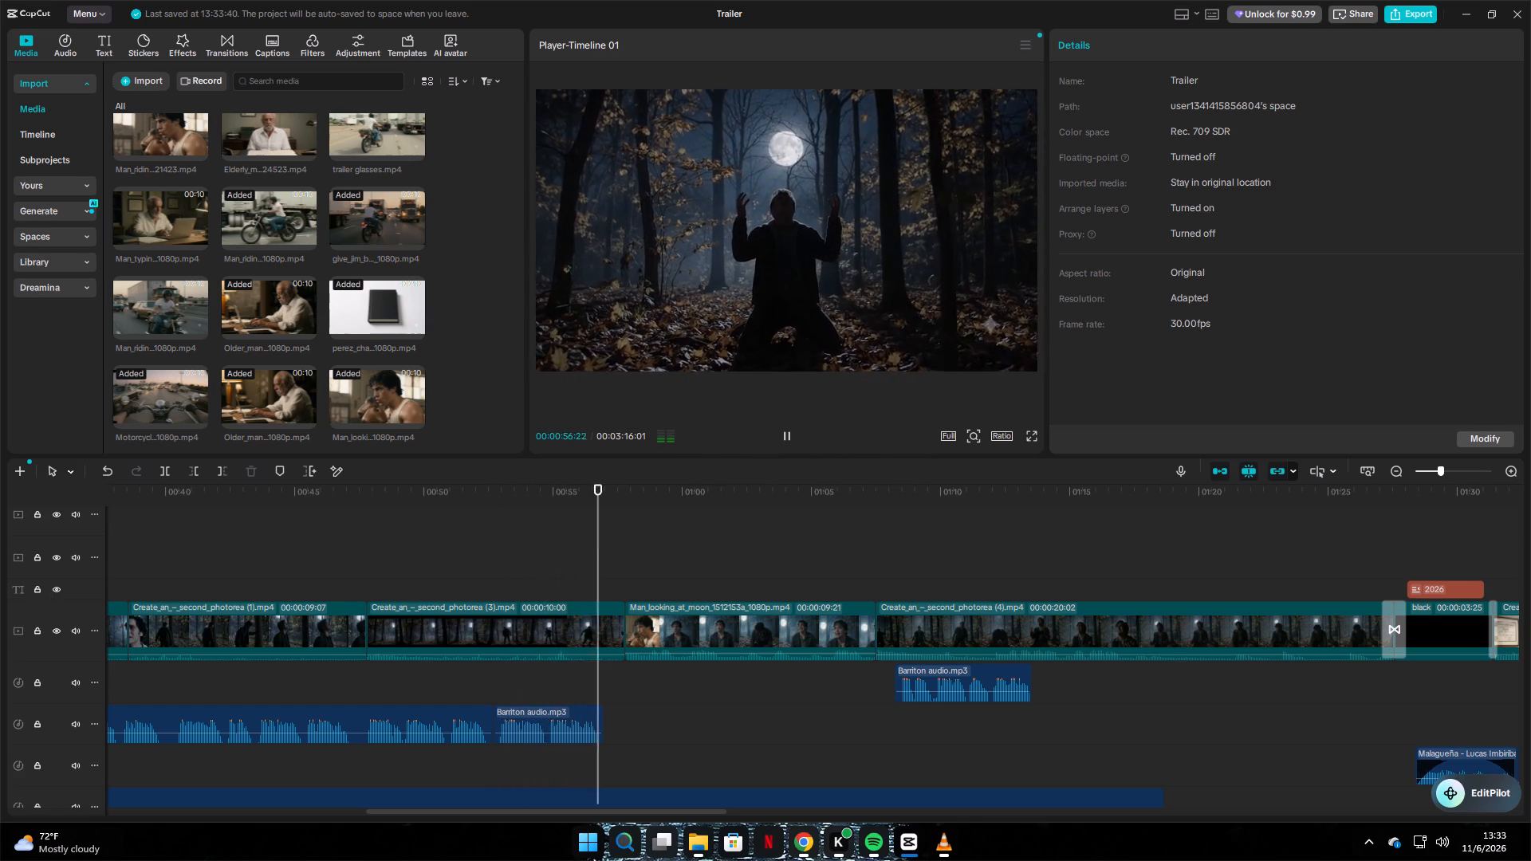
Delete the unused Bariton audio.mp3 piece set aside beneath the Create_an_~_second_photorea (4) clip.
left_click(1022, 682)
key("BackSpace")
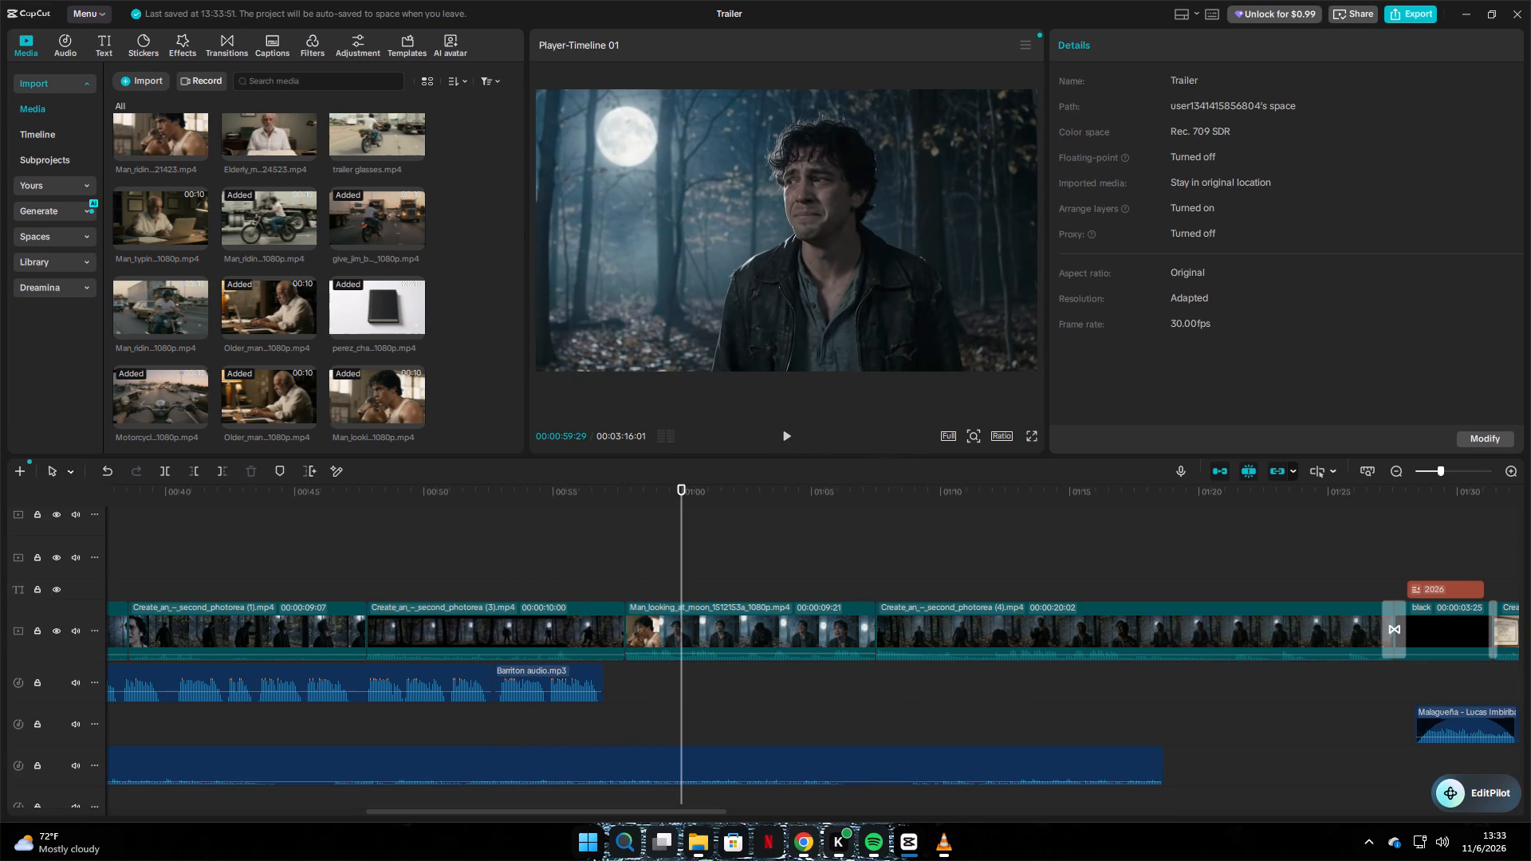
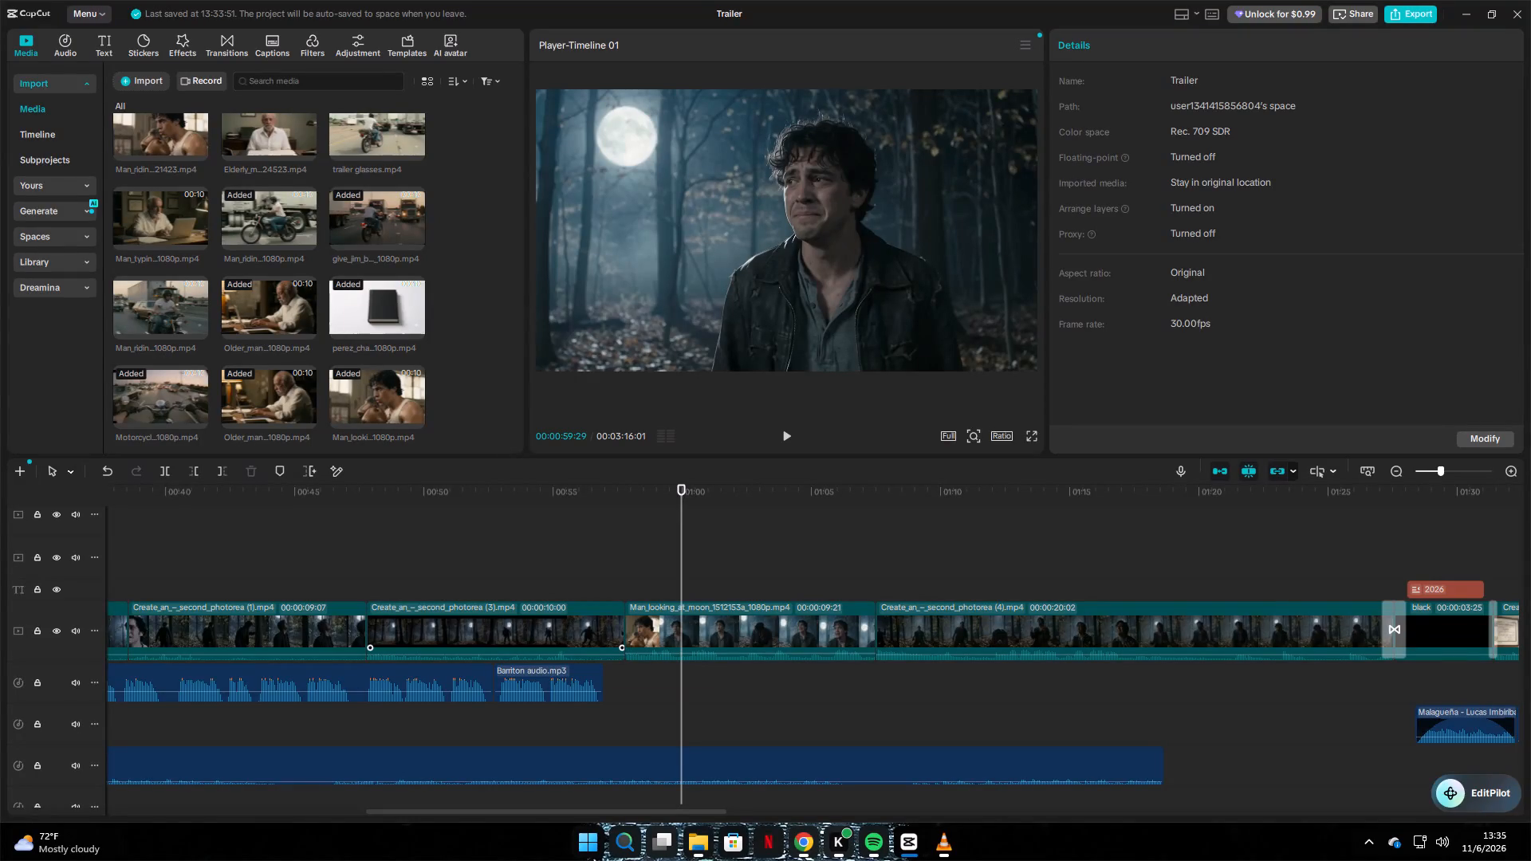
Play across the end of the voice-over into the Man_looking_at_moon clip, and check the forest frames back to about 00:00:47:24.
left_click(570, 570)
key("space")
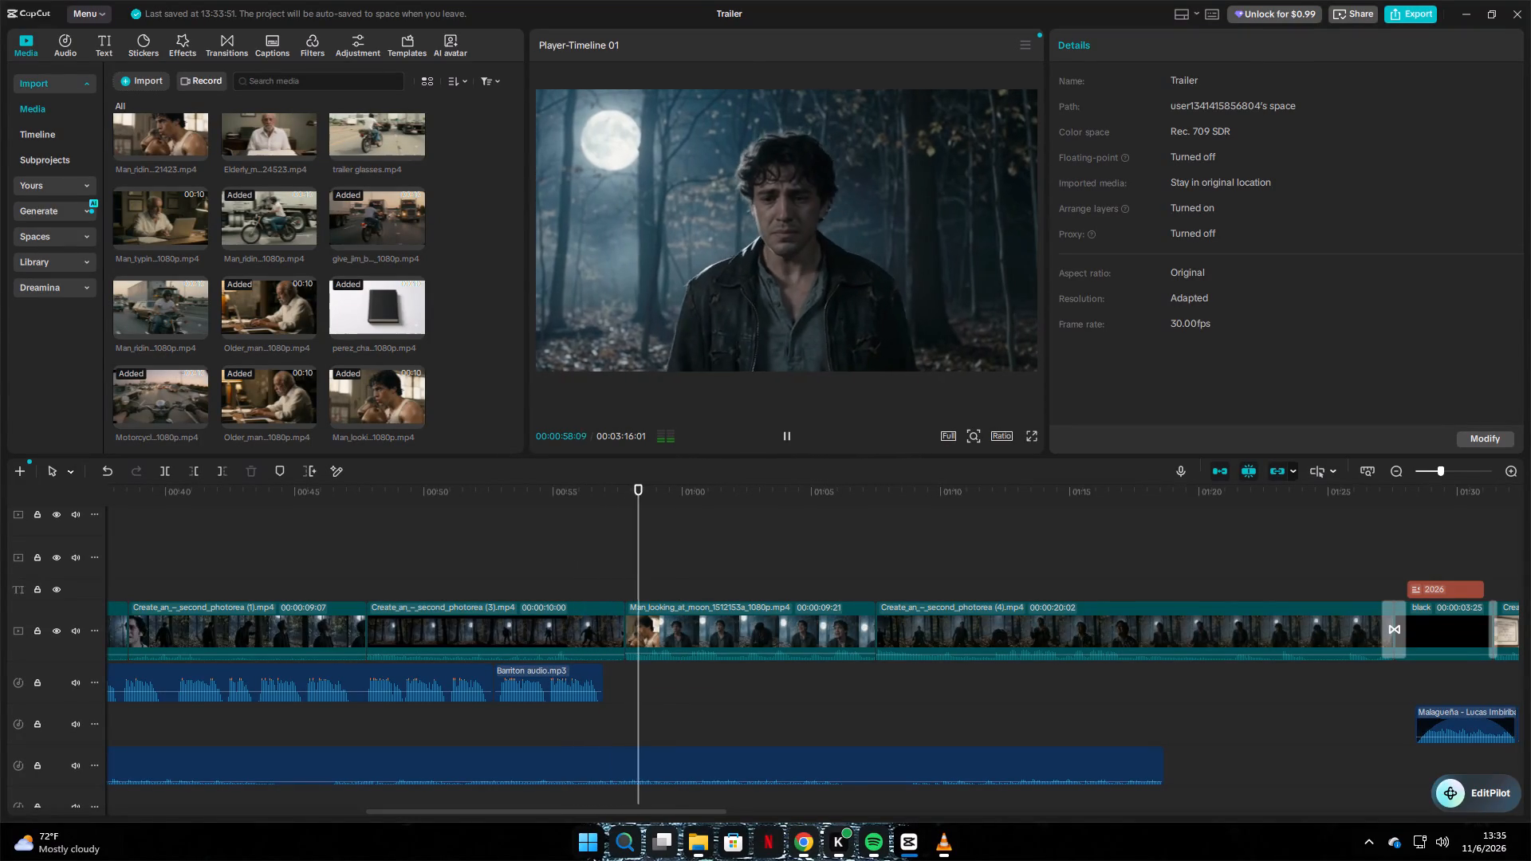
left_click(584, 580)
left_click(506, 576)
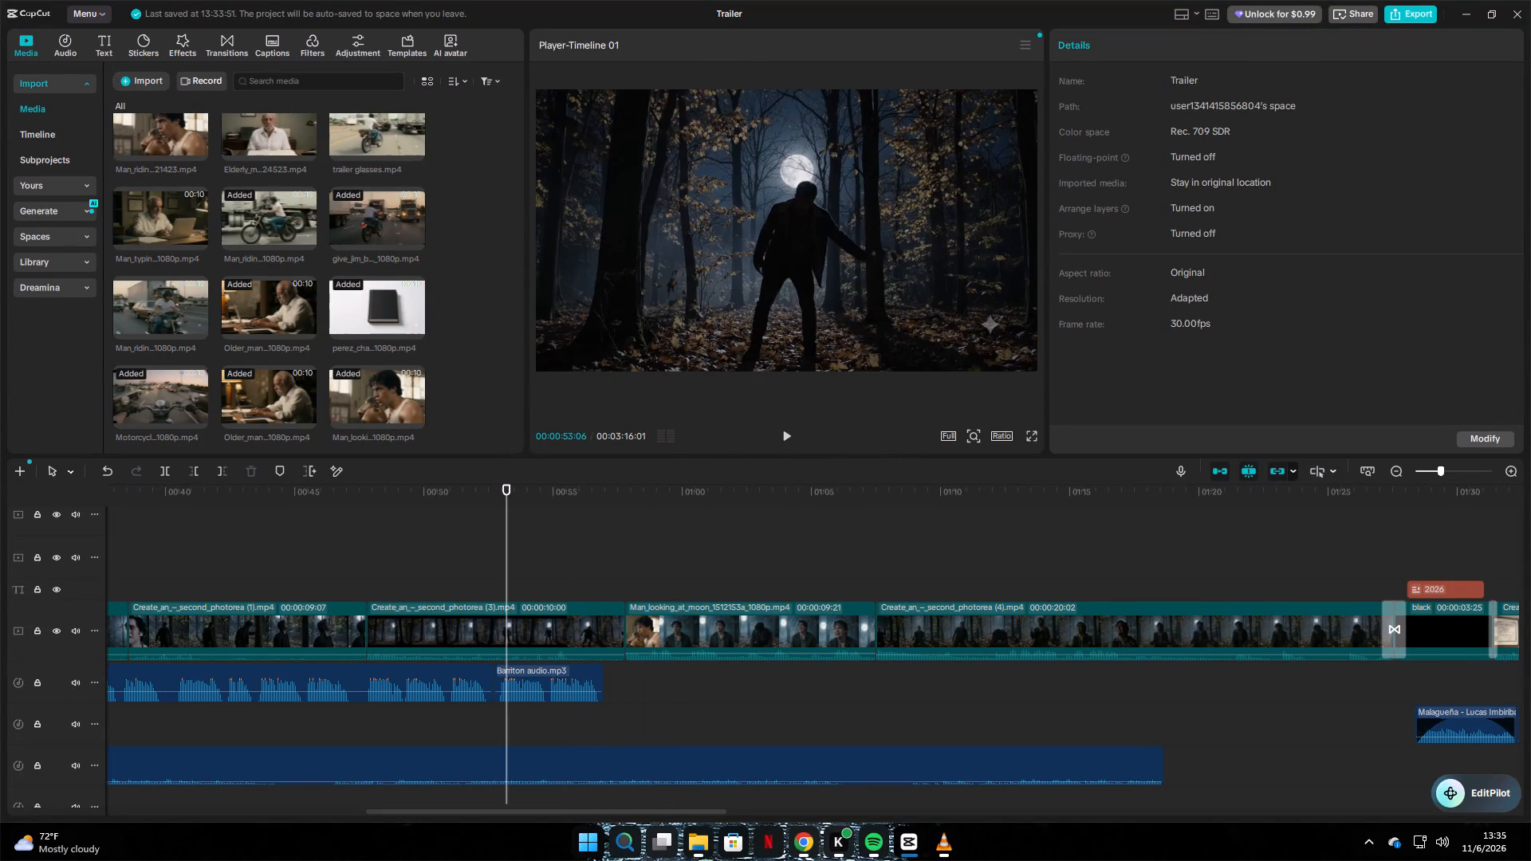
left_click(416, 584)
left_click(371, 592)
left_click(364, 588)
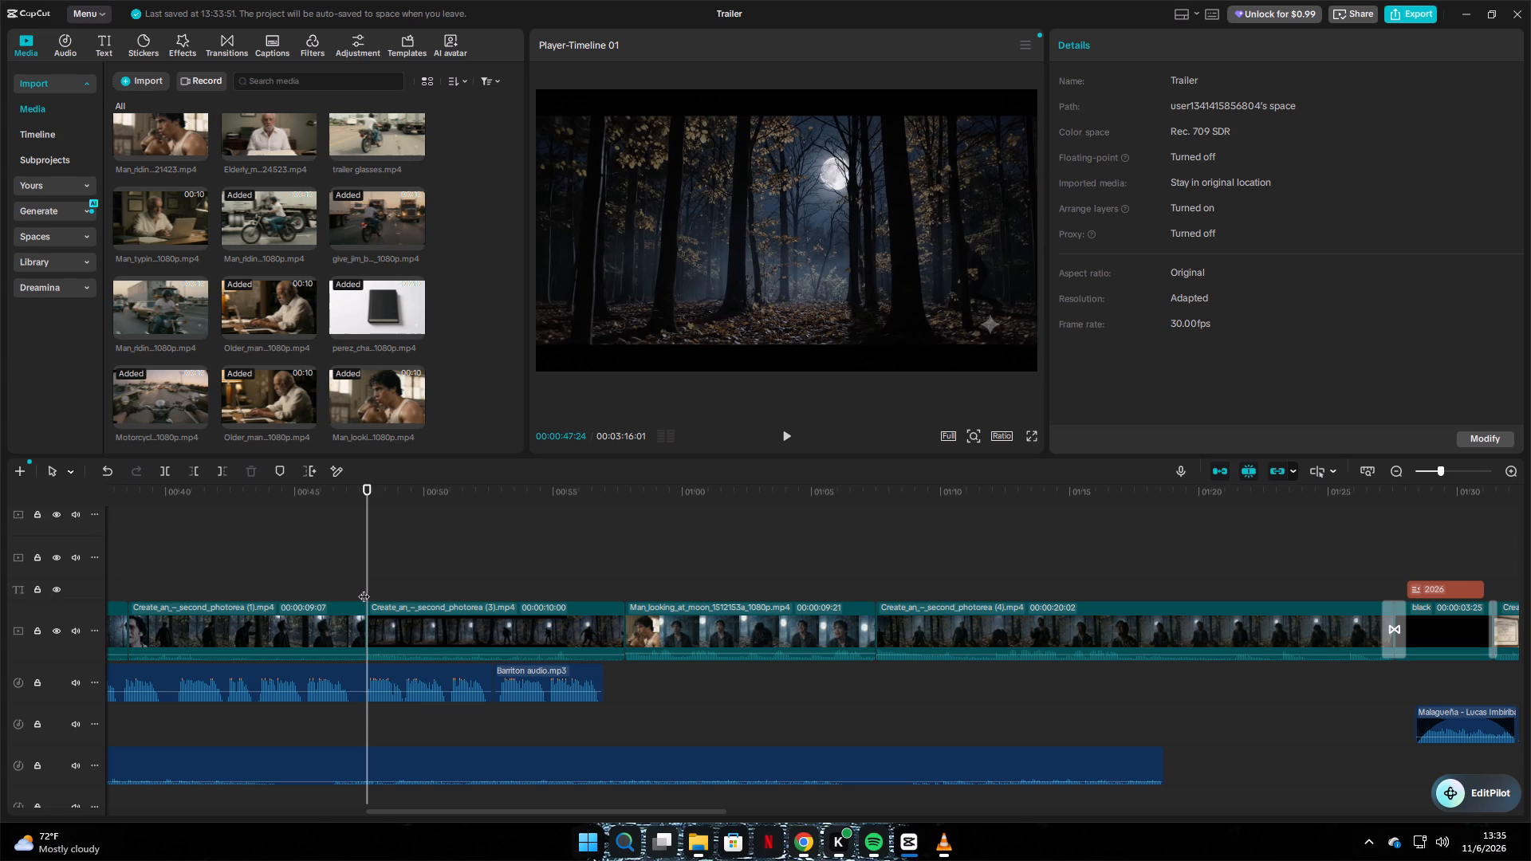
Delete the Create_an_~_second_photorea (4) clip between the Man_looking_at_moon clip and the black clip.
left_click(986, 620)
scroll(986, 621, "down", 9, "ctrl")
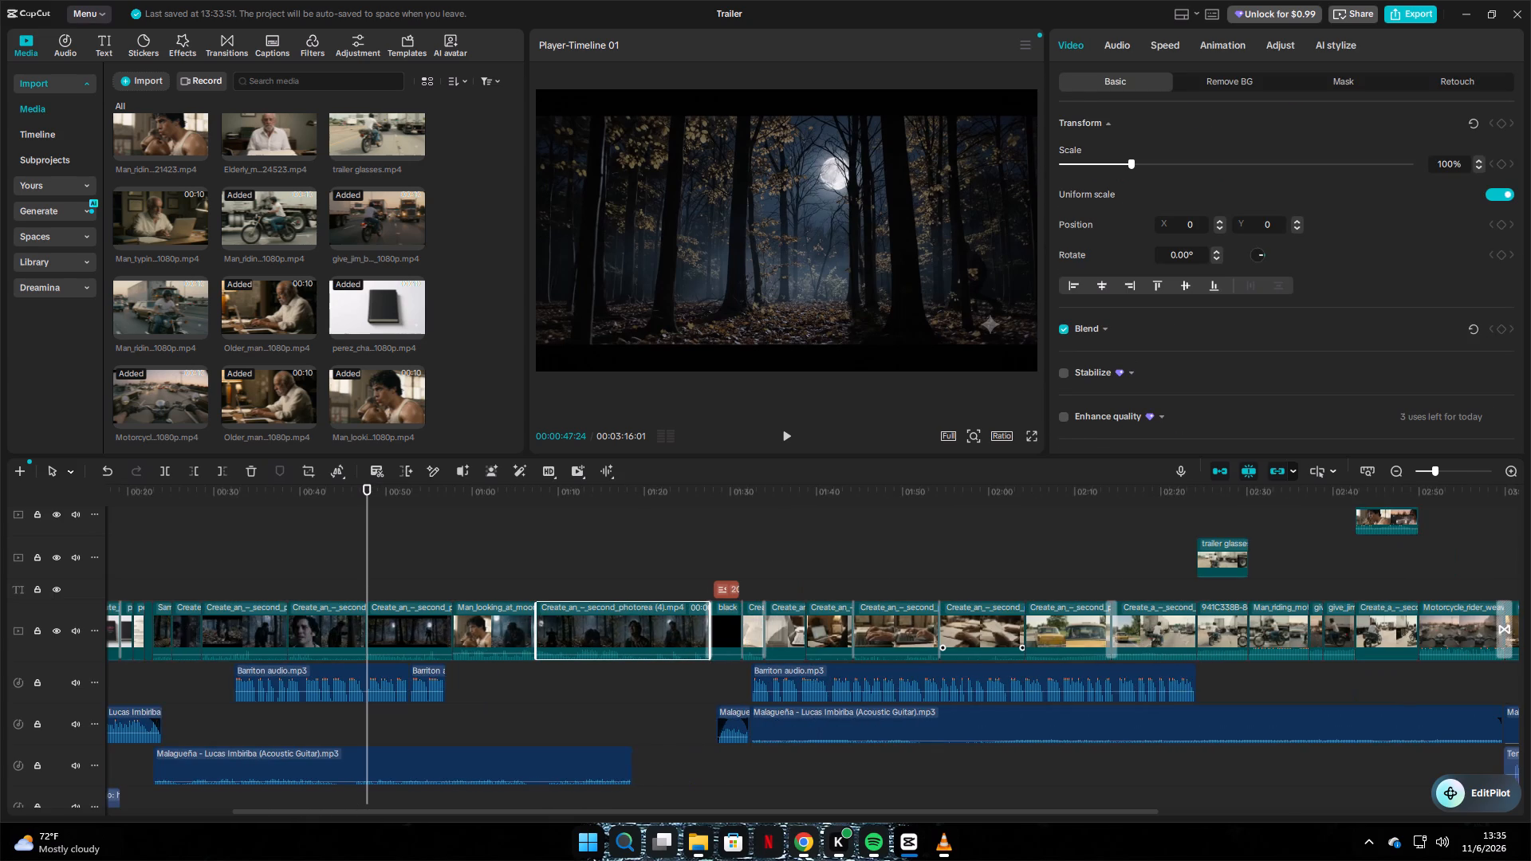
scroll(986, 623, "down", 2, "ctrl")
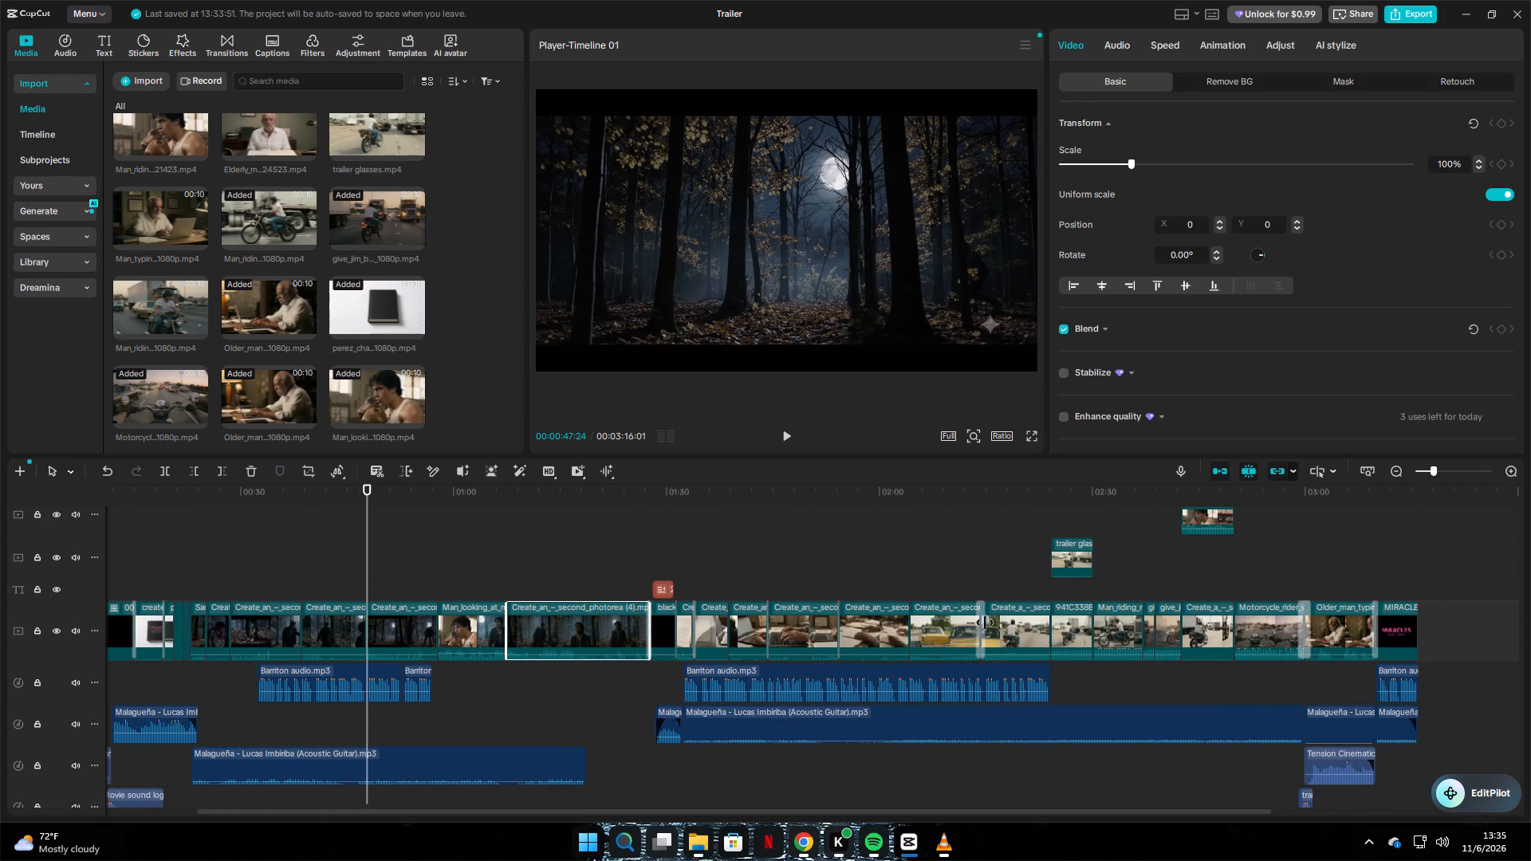
key("BackSpace")
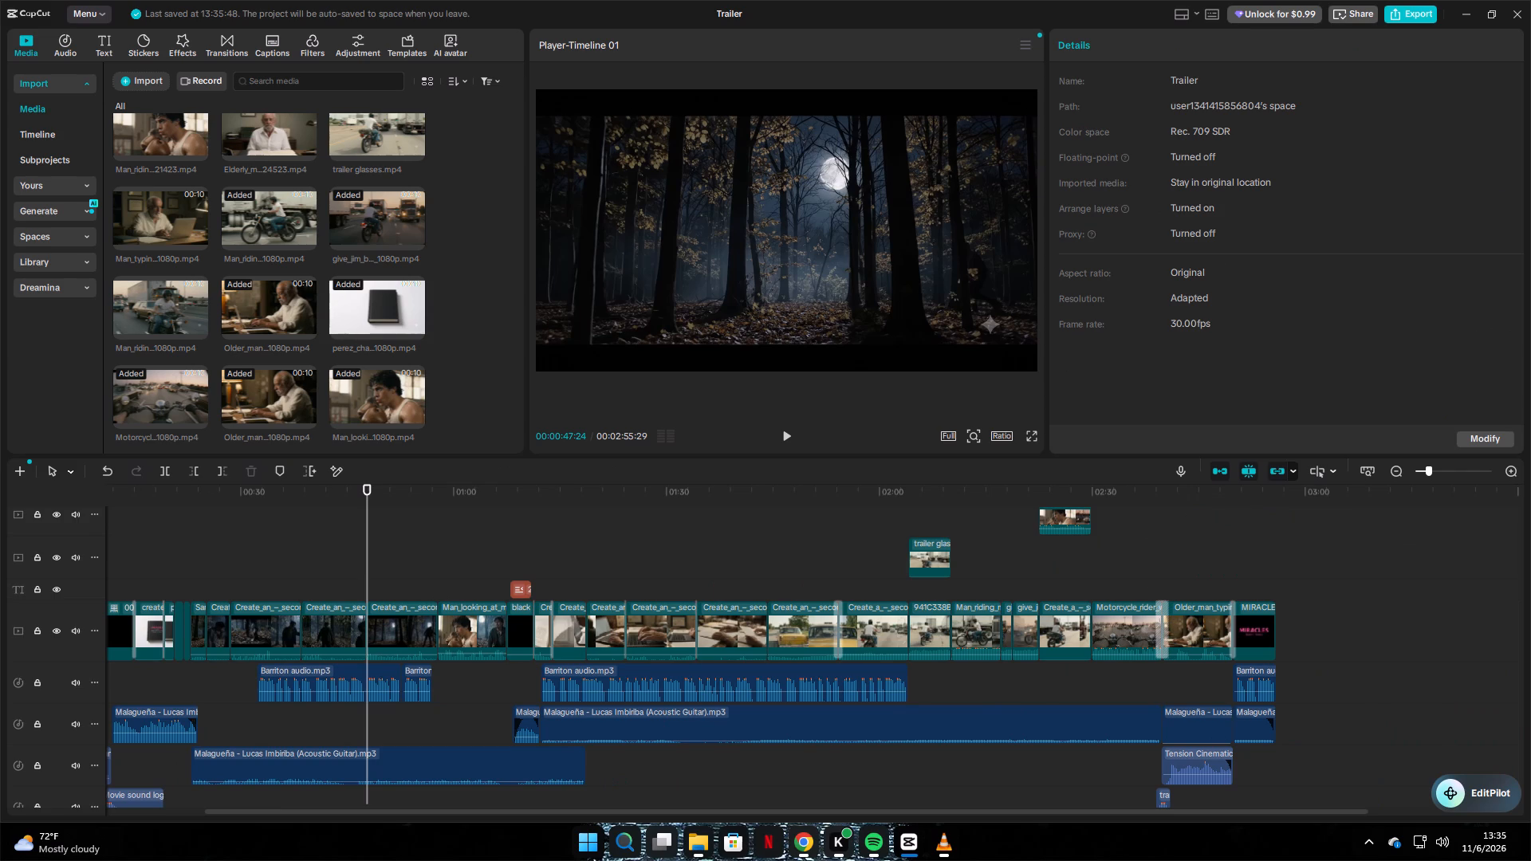
Play from the end of the Man_looking_at_moon clip through the black 2026 title into the certificate shot to check the new join.
left_click(505, 583)
key("space")
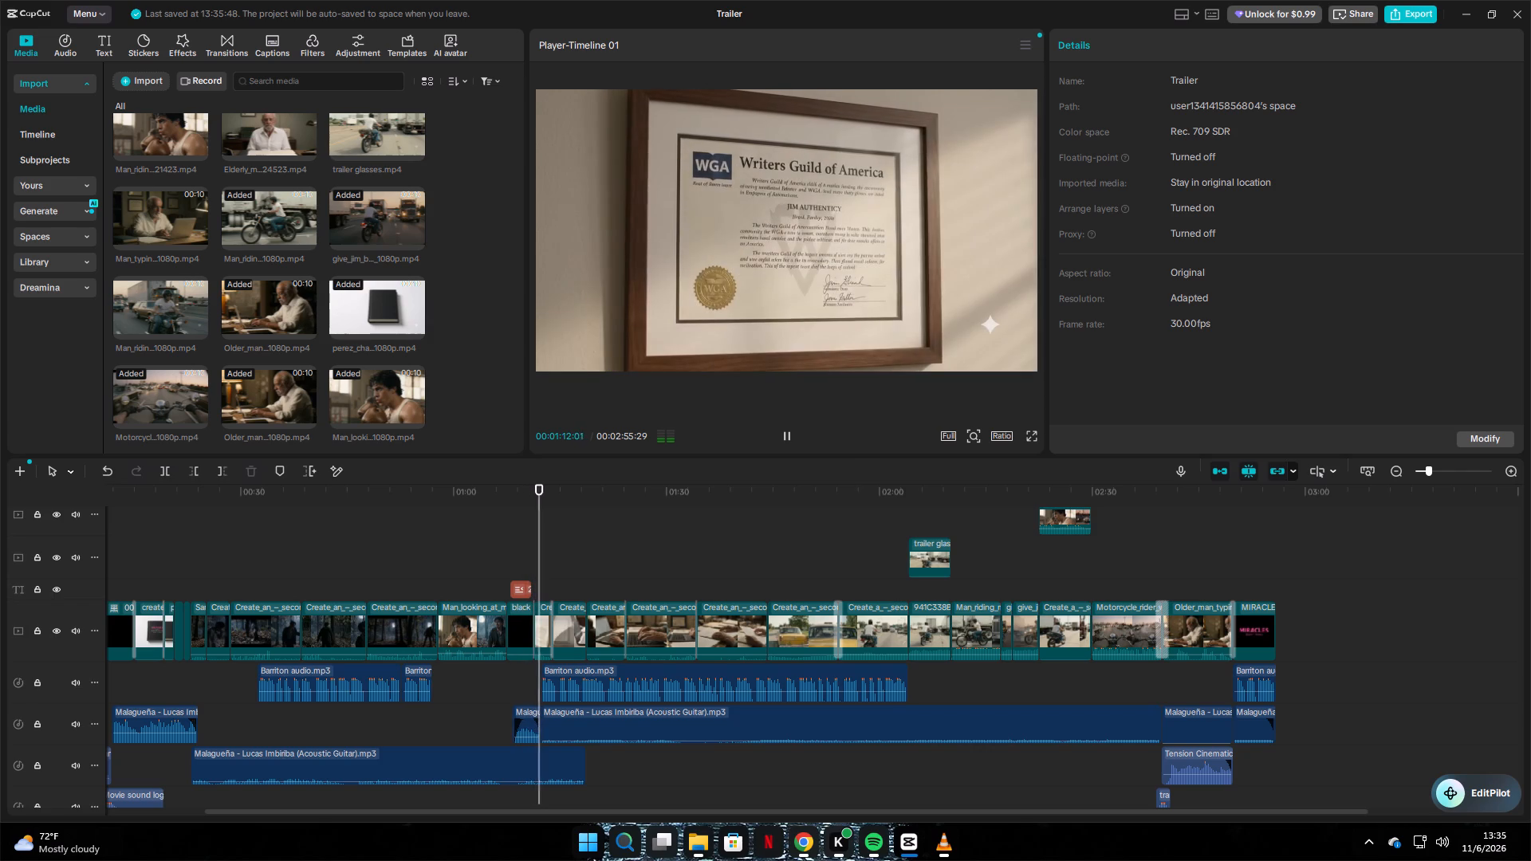
left_click(477, 582)
Select the Man_looking_at_moon clip before the black 2026 section and open the transitions library for it.
scroll(499, 582, "up", 2, "ctrl")
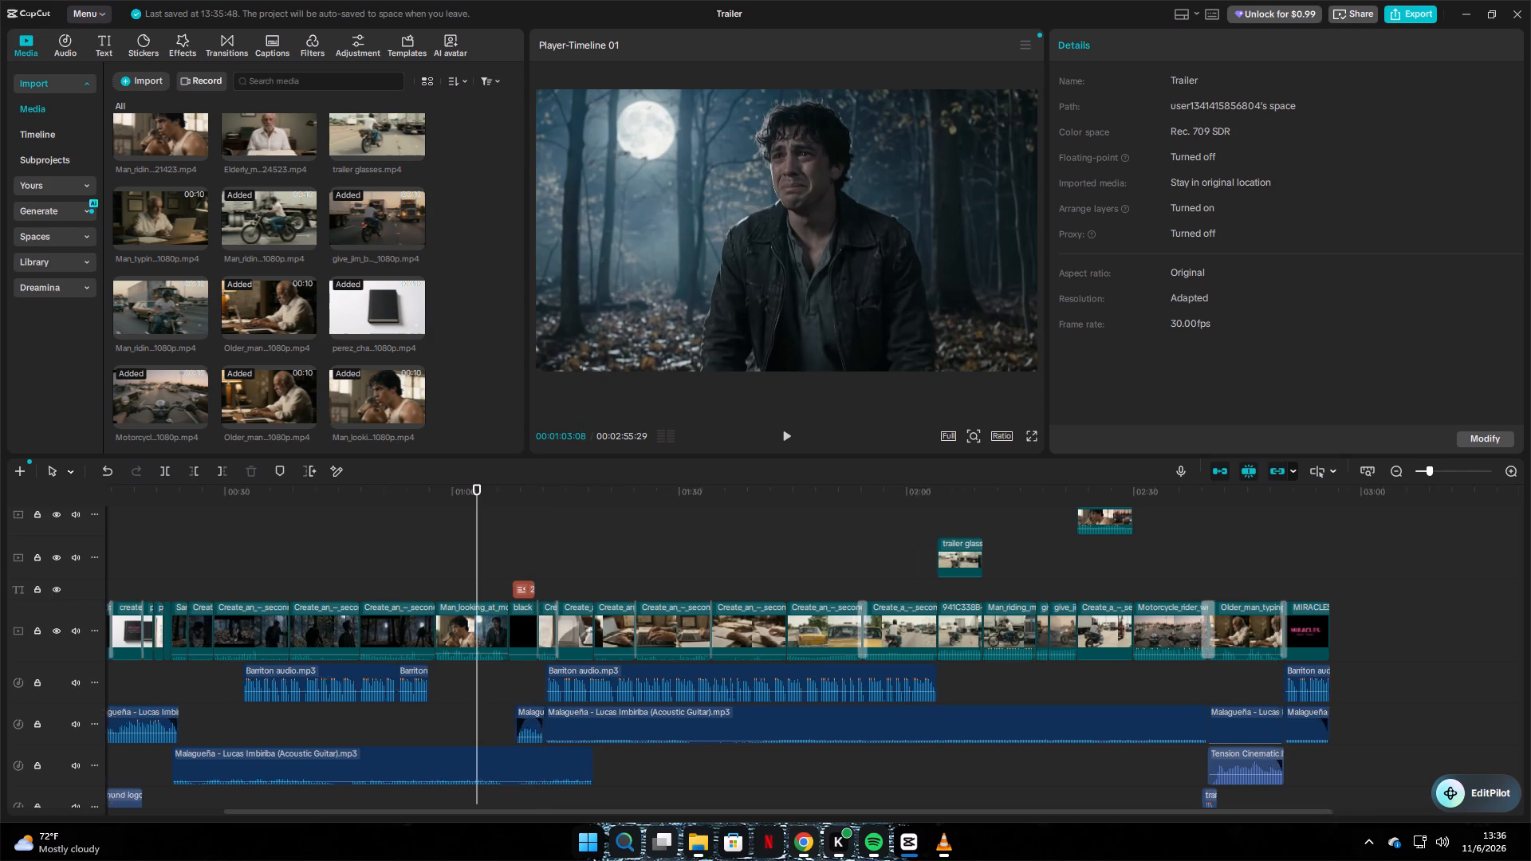
scroll(499, 582, "up", 16, "ctrl")
left_click(628, 590)
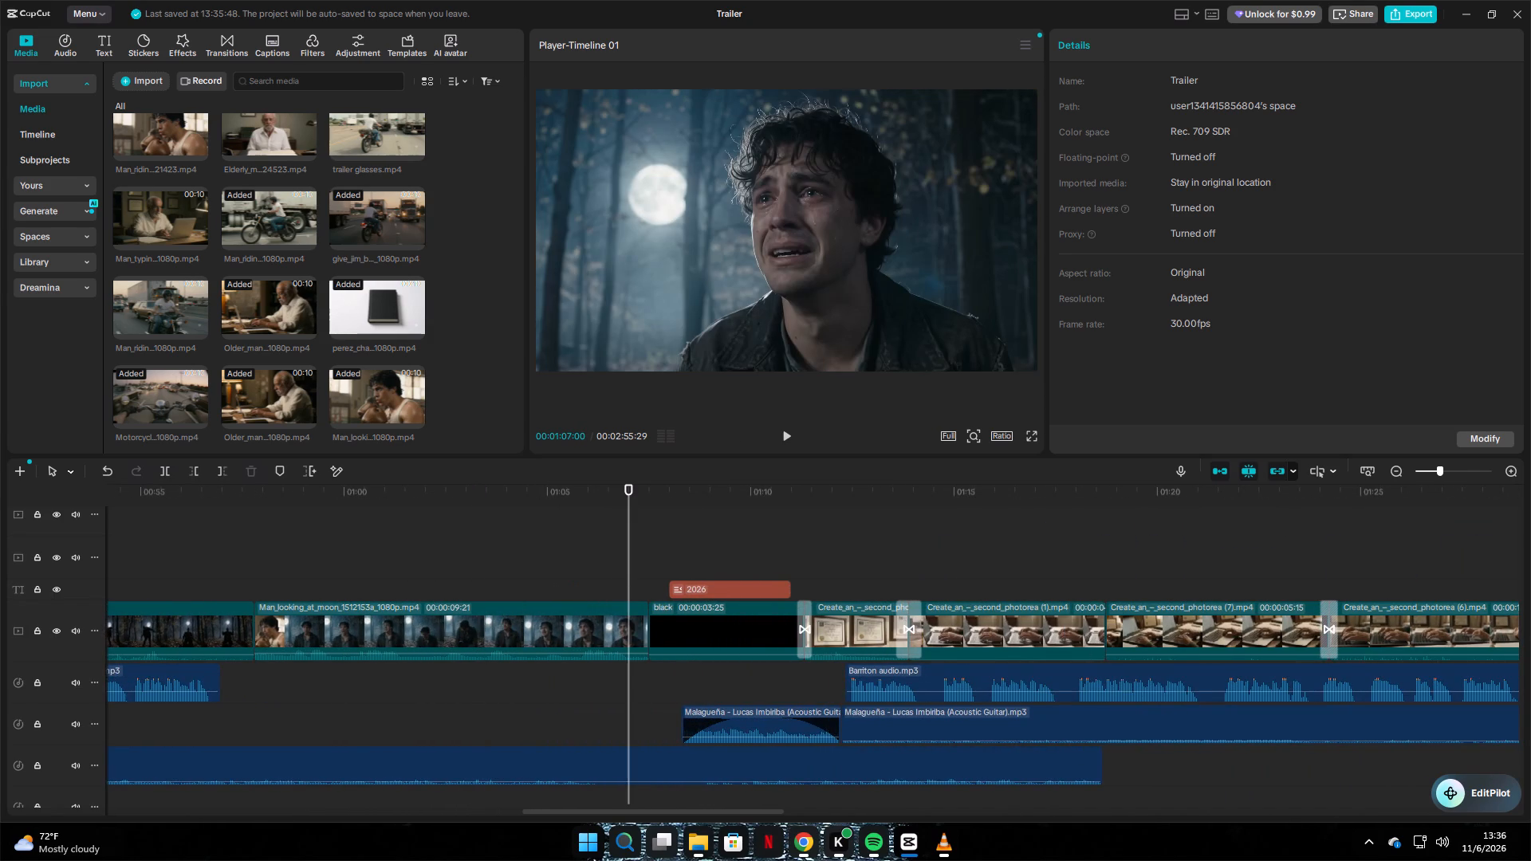
left_click(476, 619)
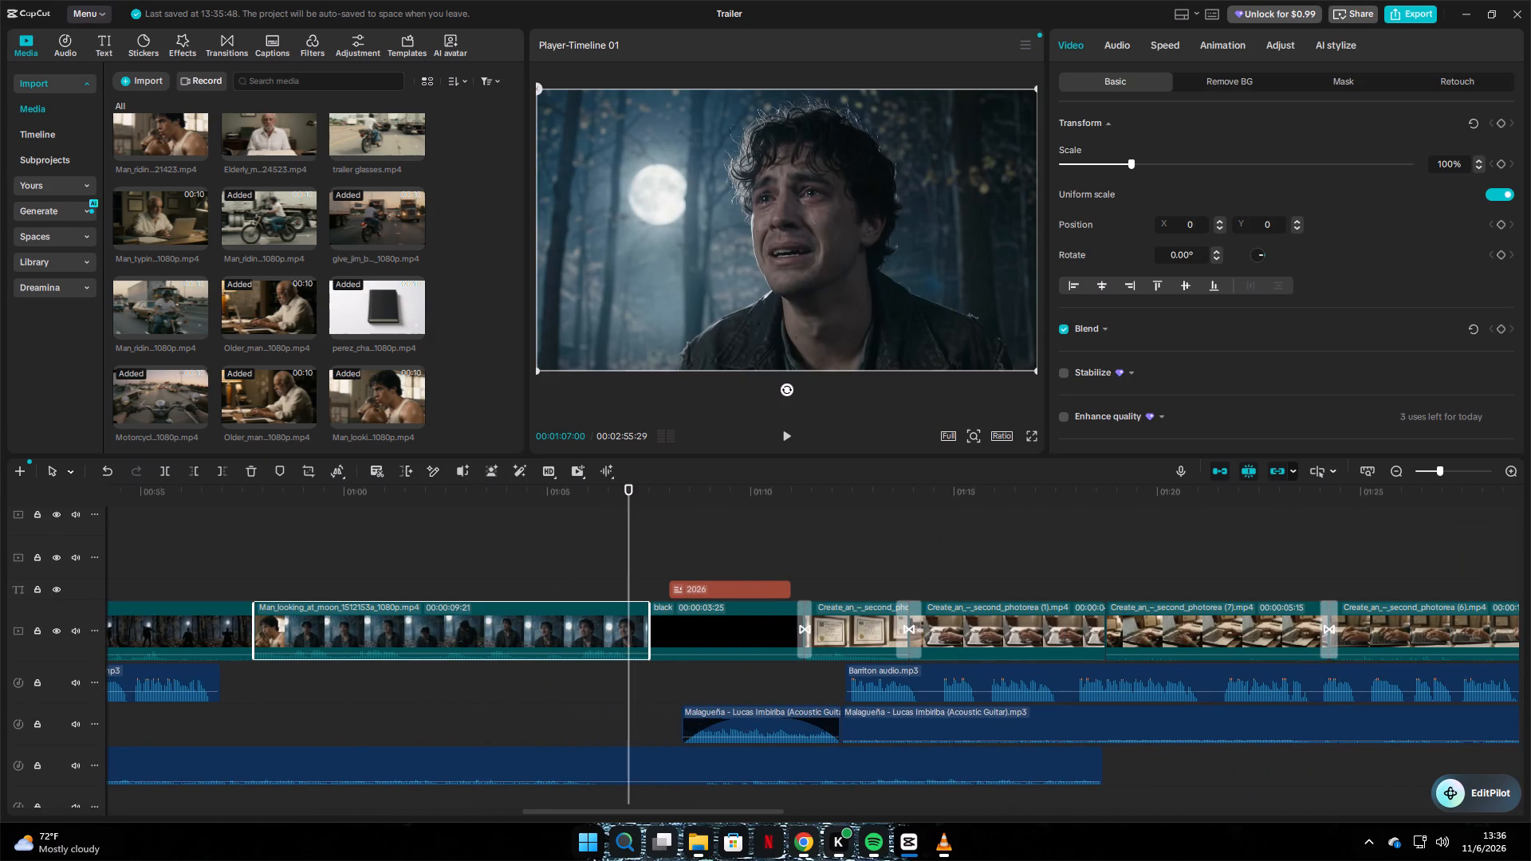
left_click(219, 39)
left_click(59, 87)
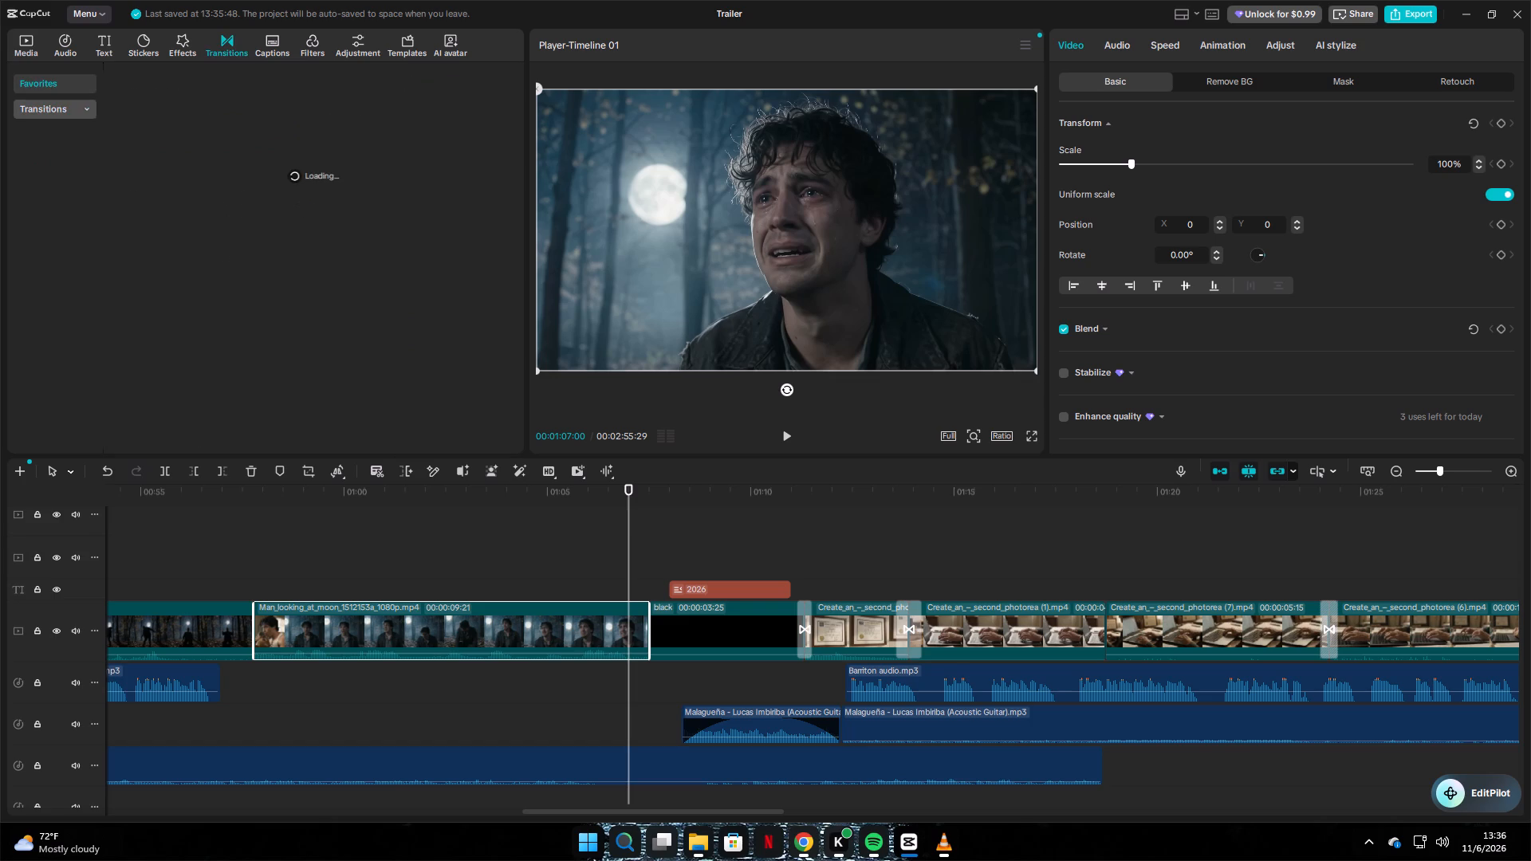
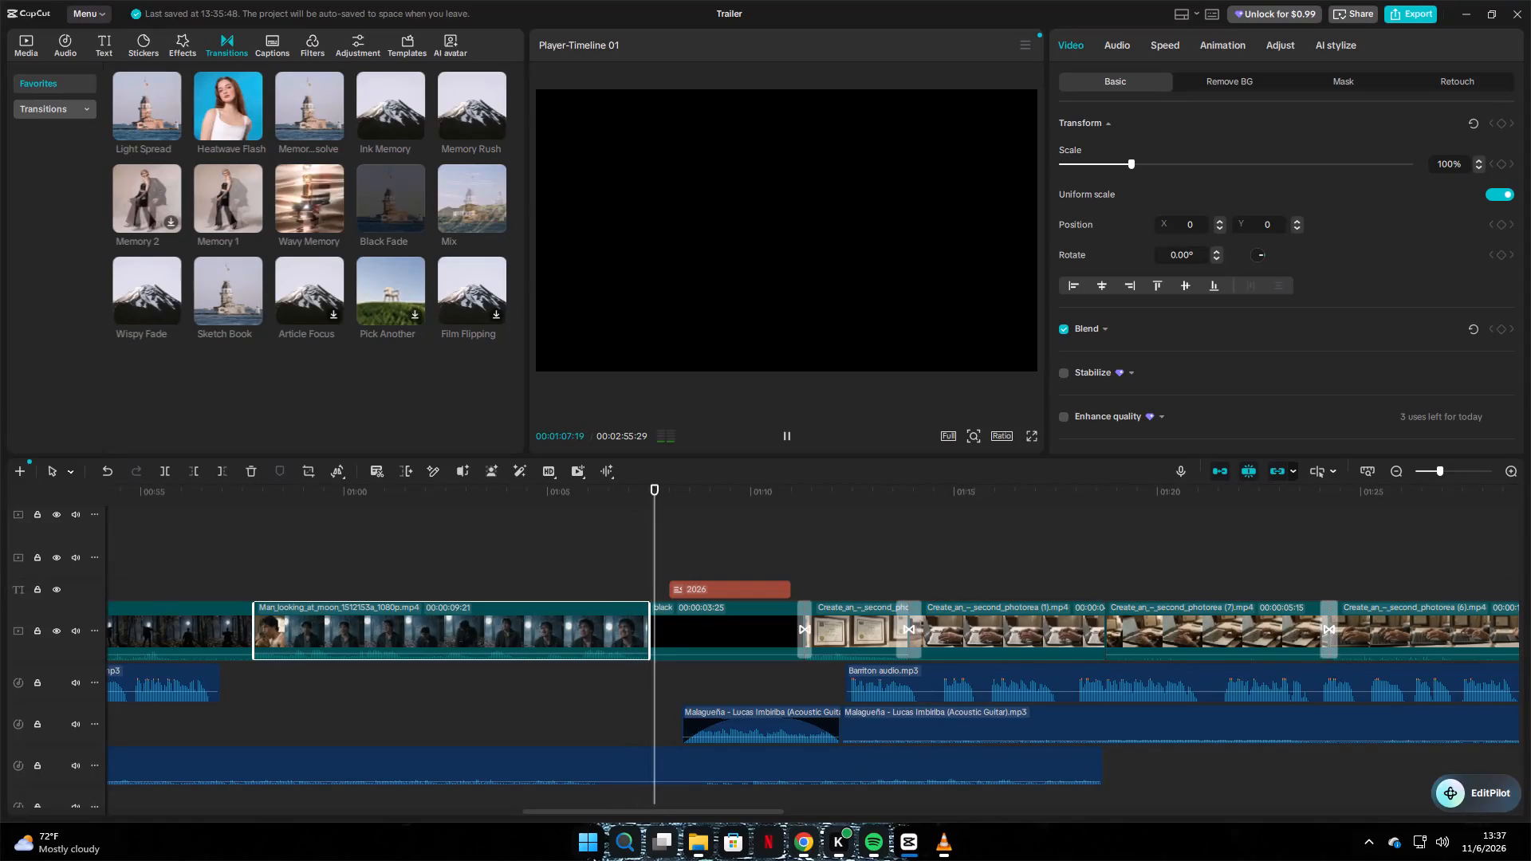
Apply the Black Fade transition between the Man_looking_at_moon clip and the black clip.
key("space")
left_click(632, 598)
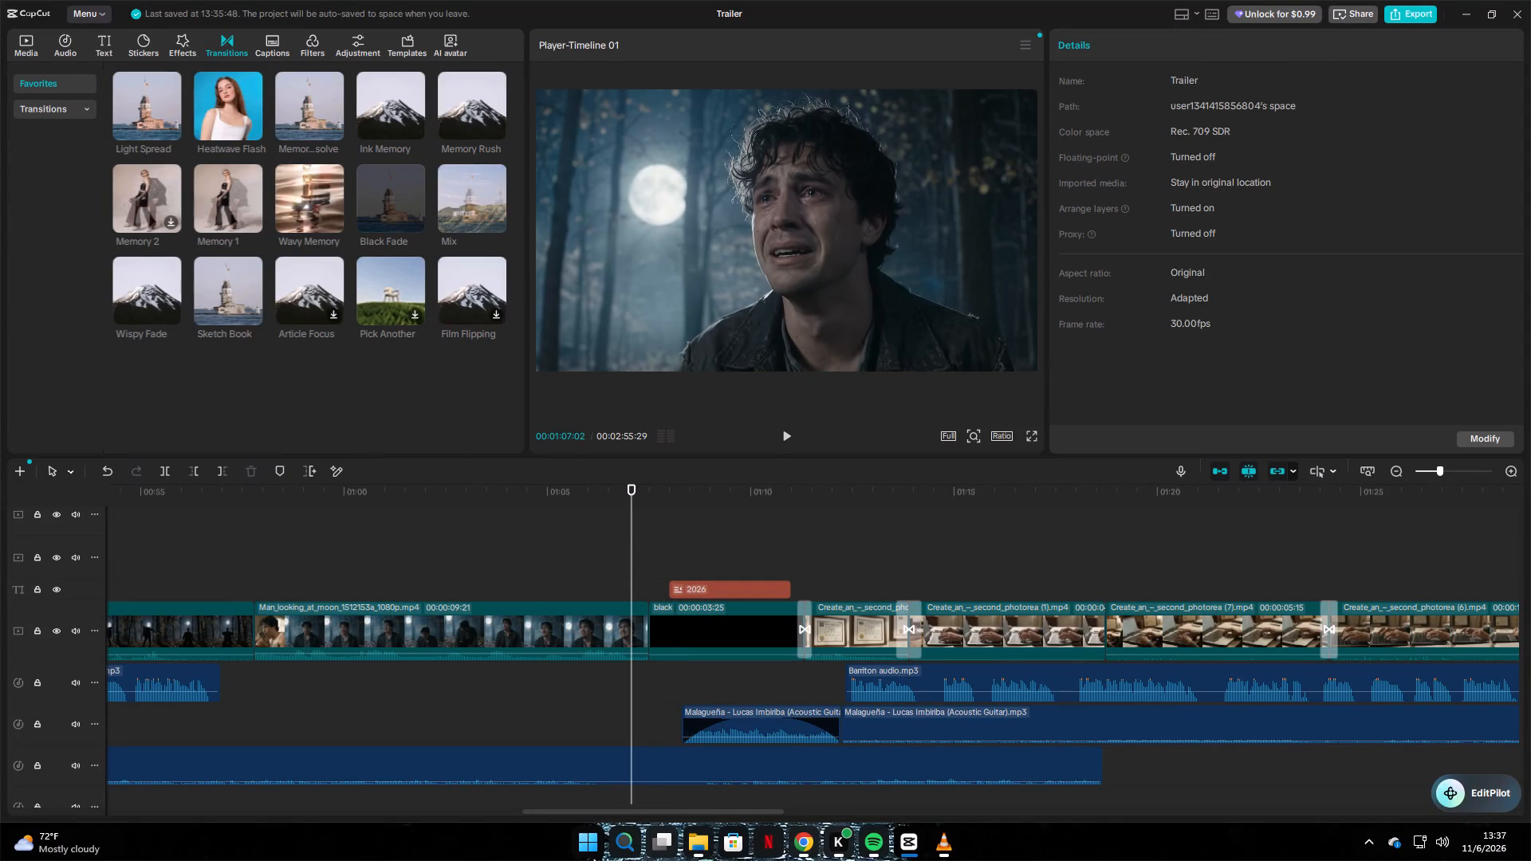
left_click(416, 223)
Play the end of the Man_looking_at_moon clip through the Black Fade into the 2026 title to check the transition.
key("space")
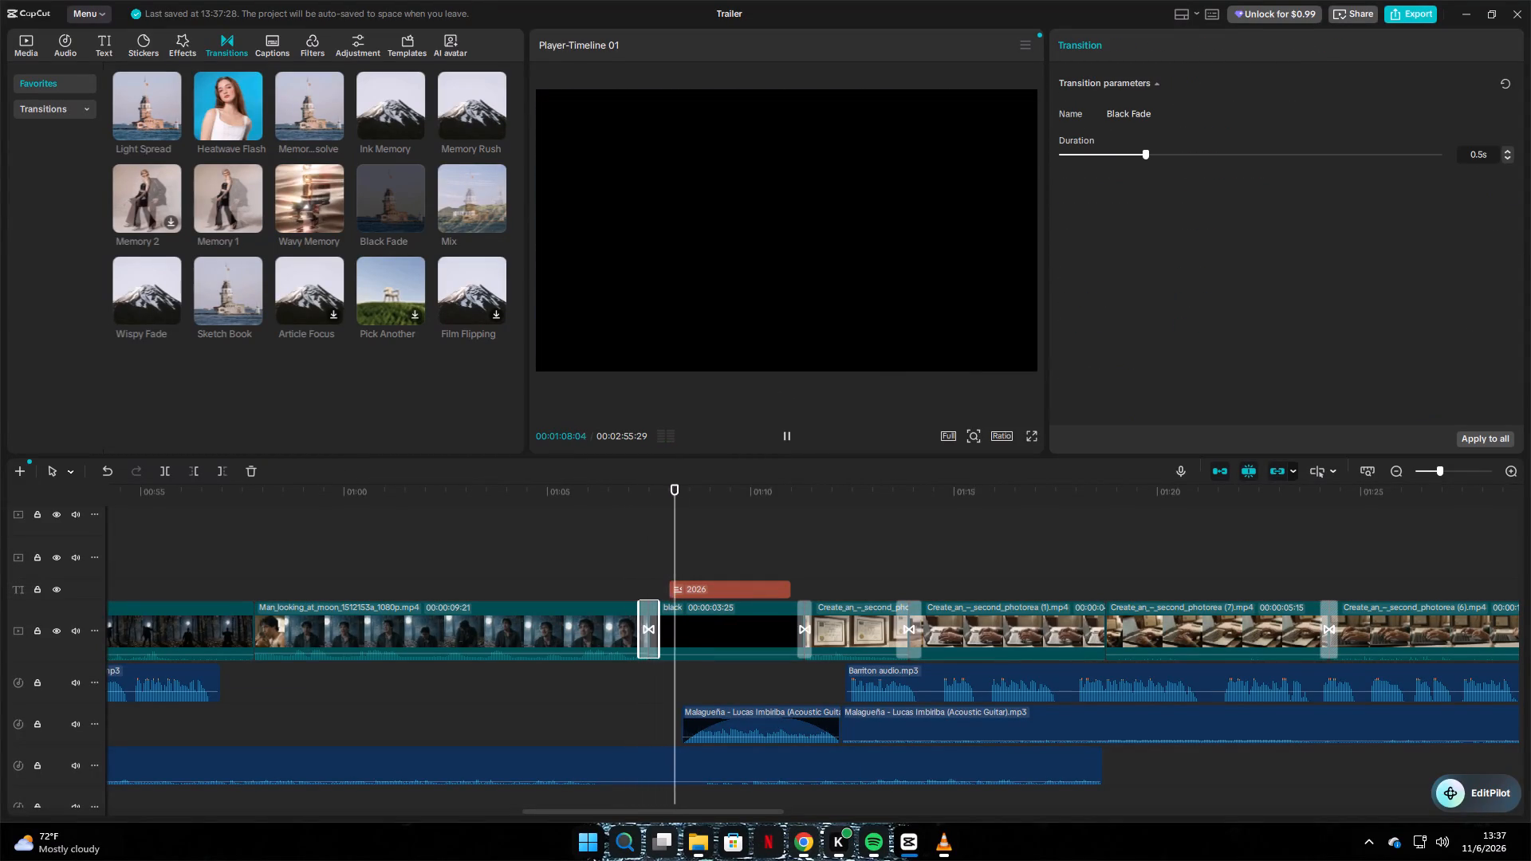
key("space")
left_click(510, 583)
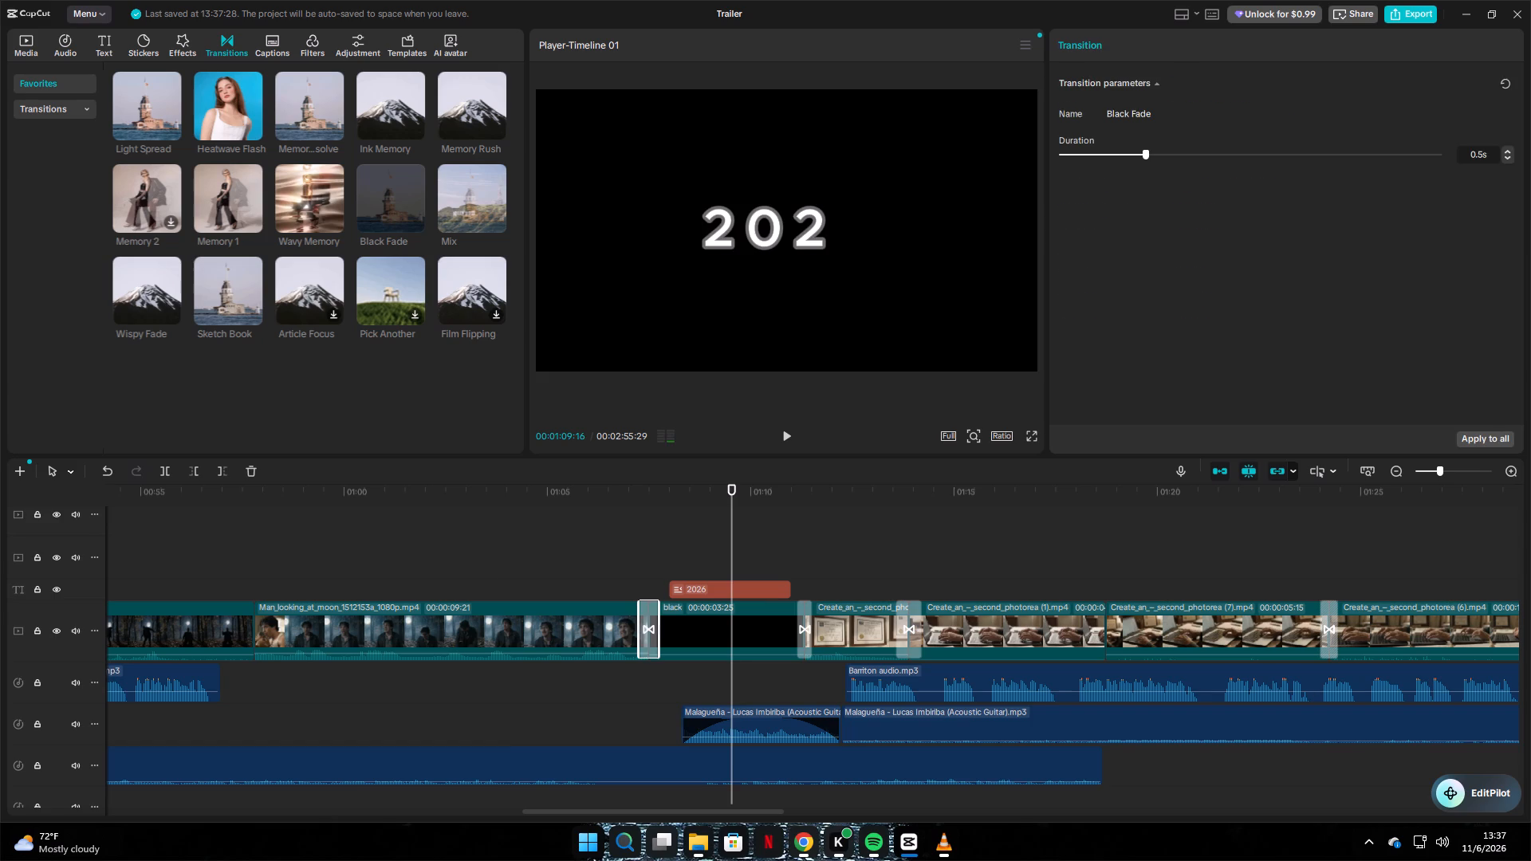
key("space")
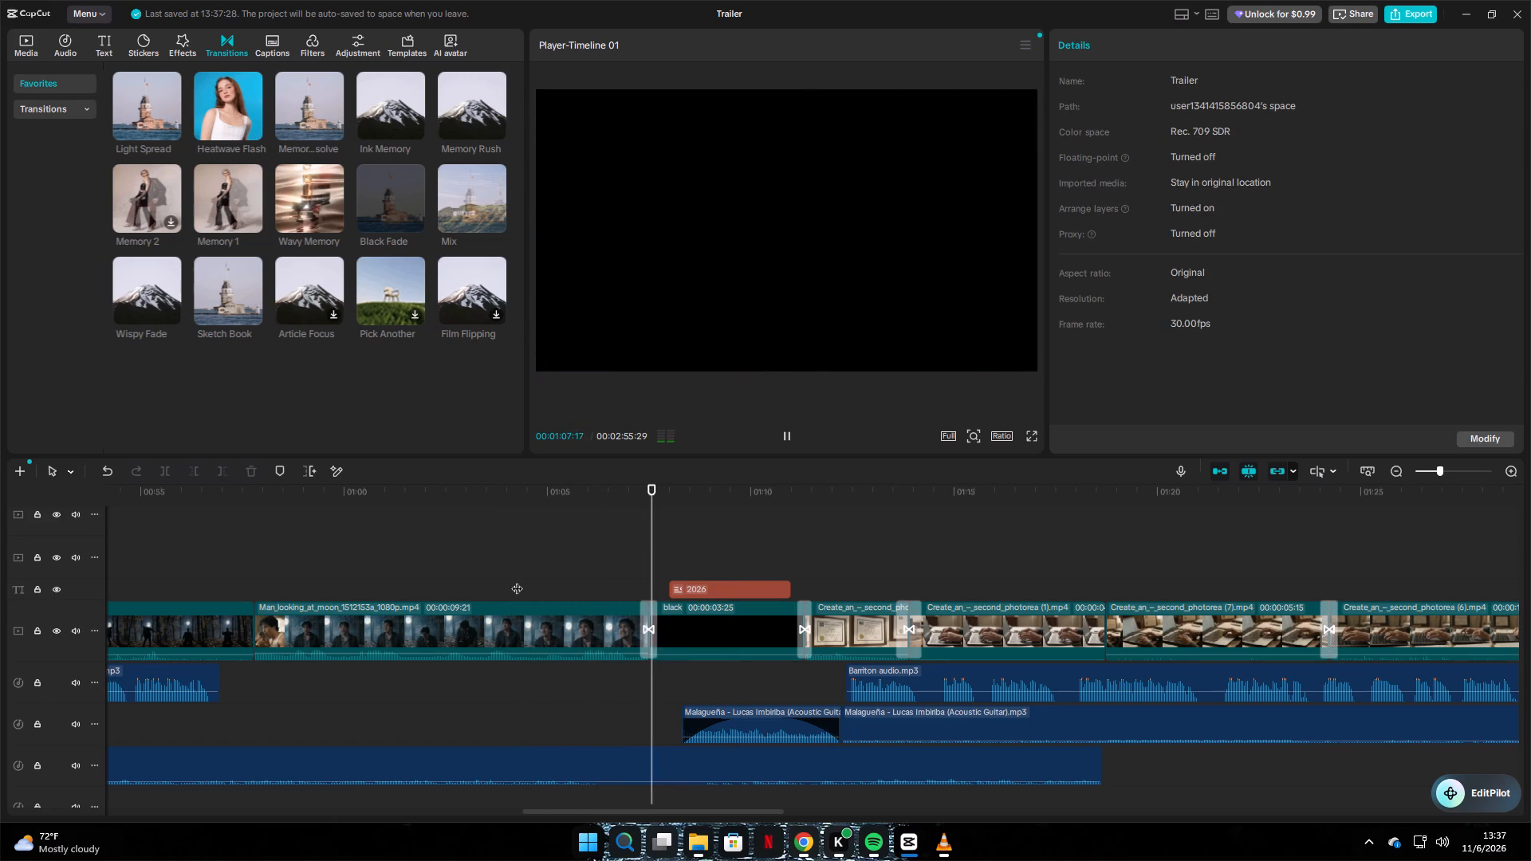
key("space")
Add a short audio fade-out to the end of the Man_looking_at_moon clip.
left_click(580, 607)
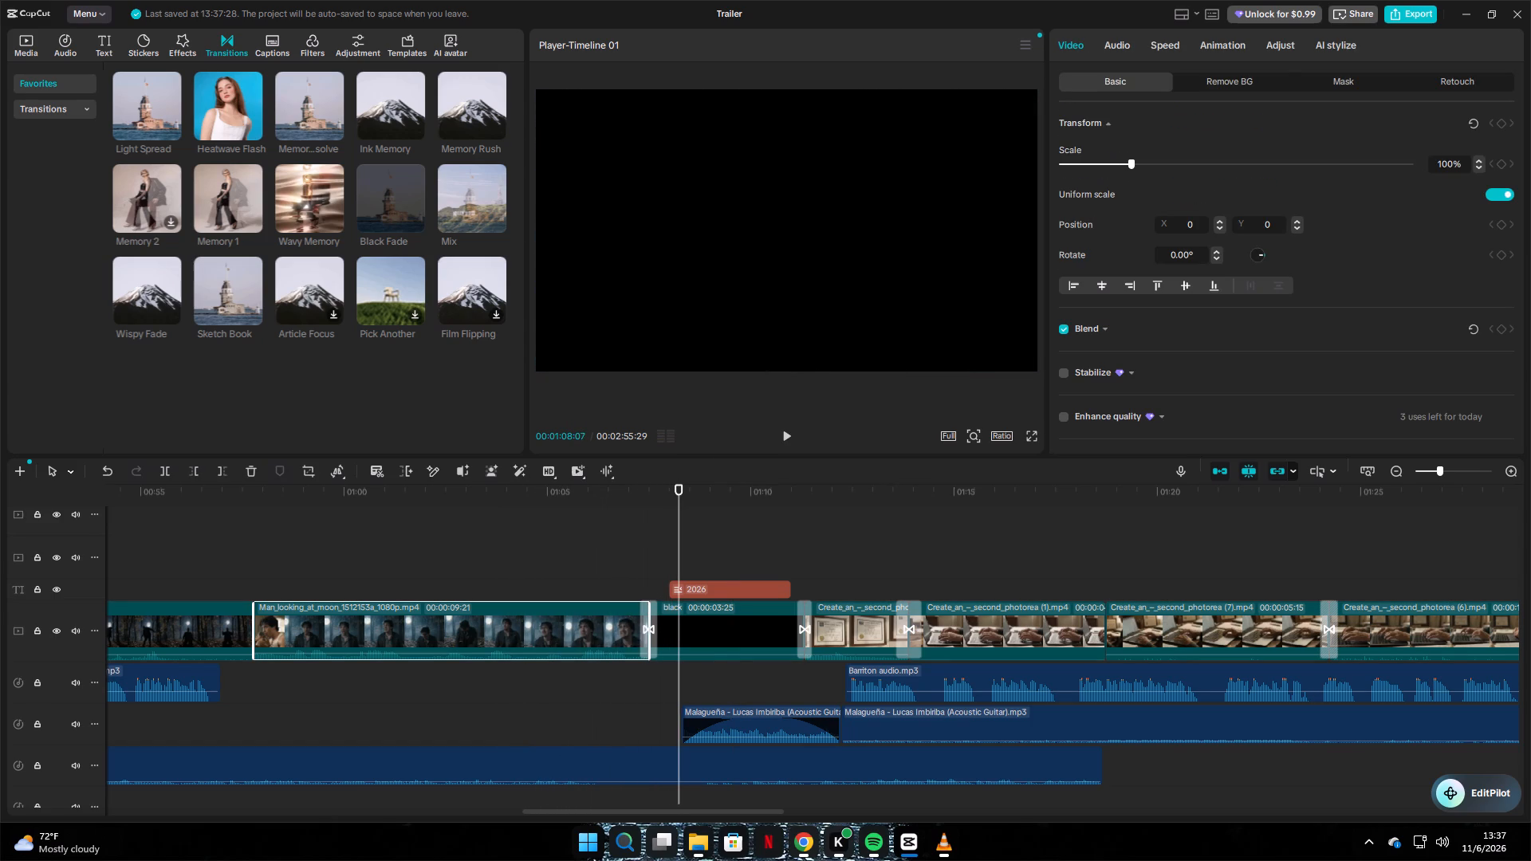
left_click(1120, 48)
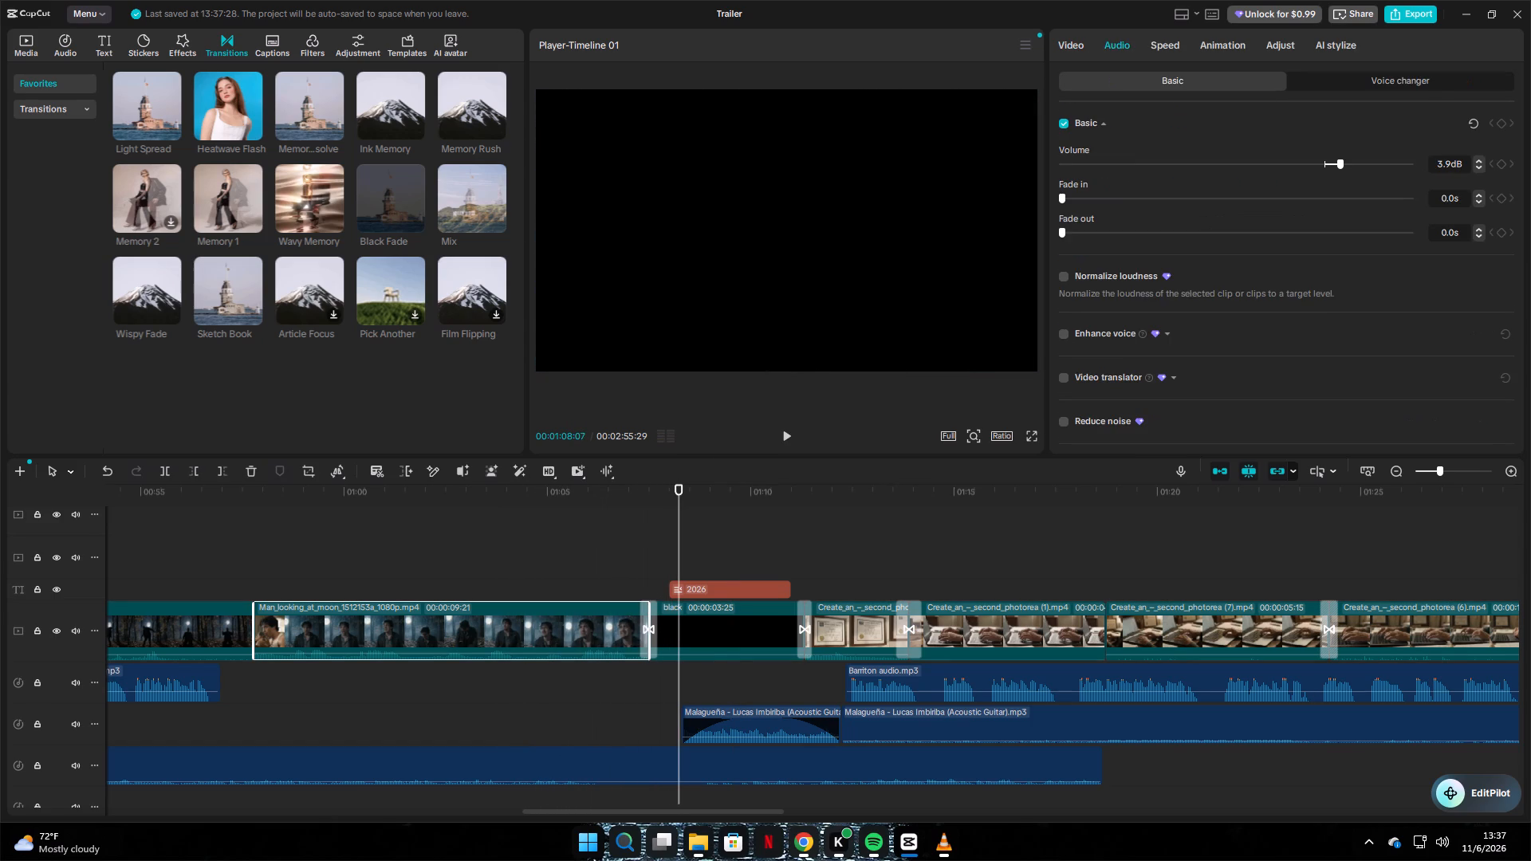
left_click(1079, 234)
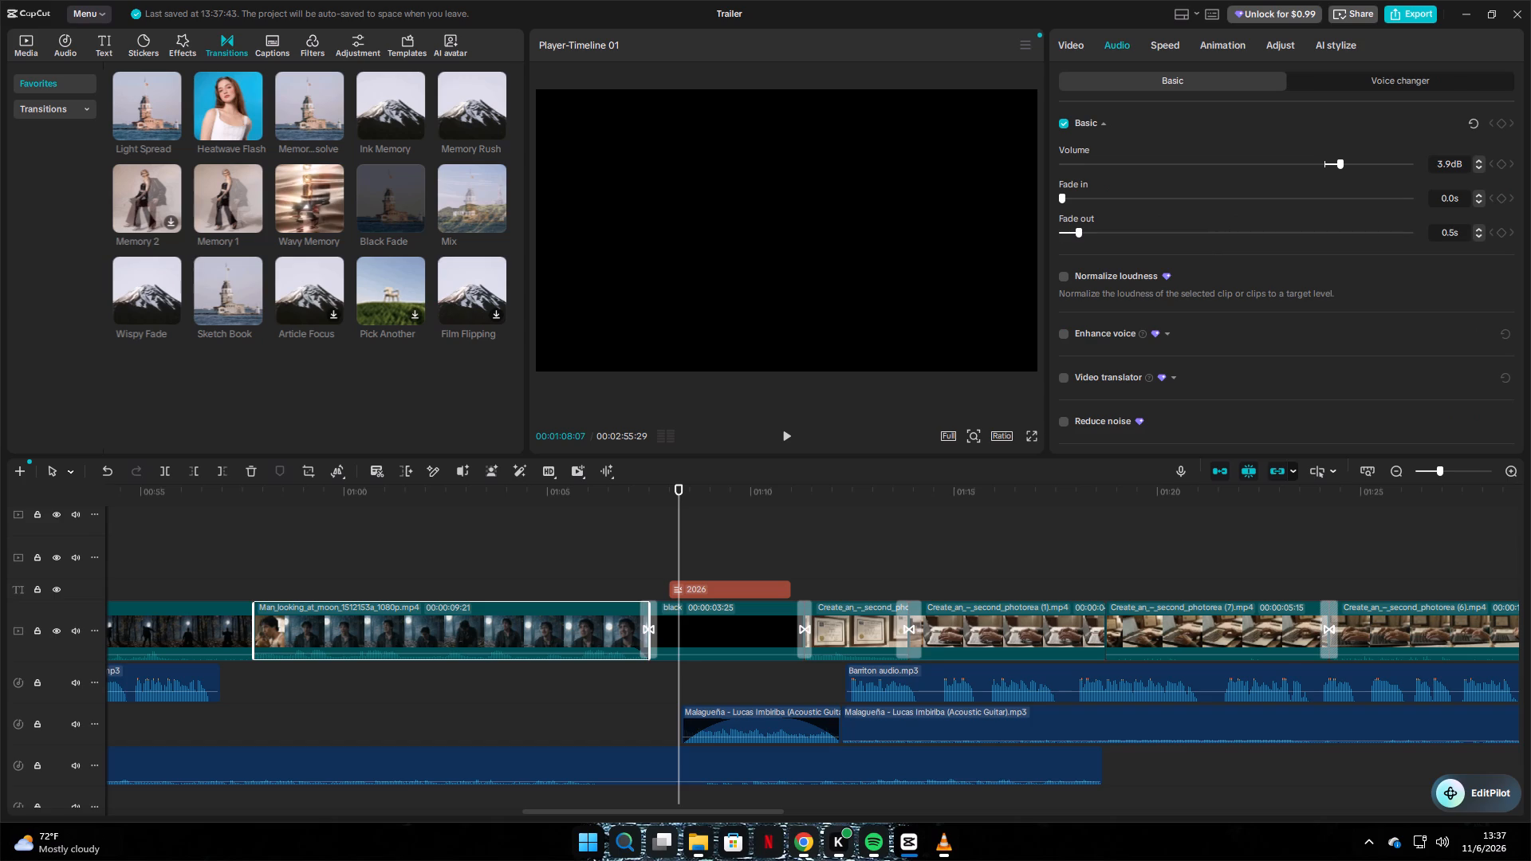
left_click(1091, 234)
Play from the middle of the Man_looking_at_moon clip into the black 2026 title to check the audio fade-out.
left_click(468, 571)
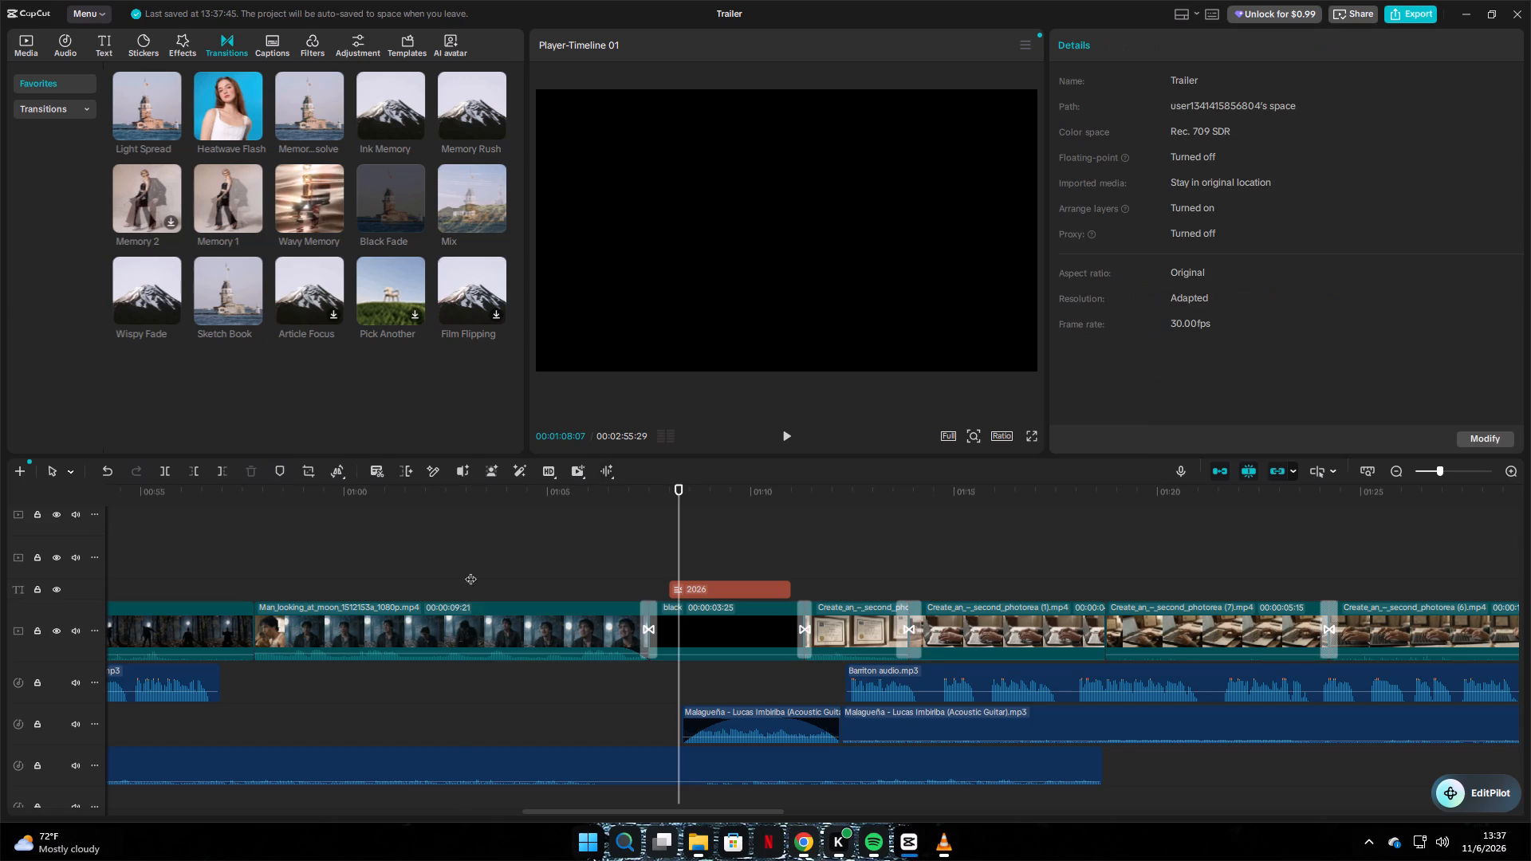
key("space")
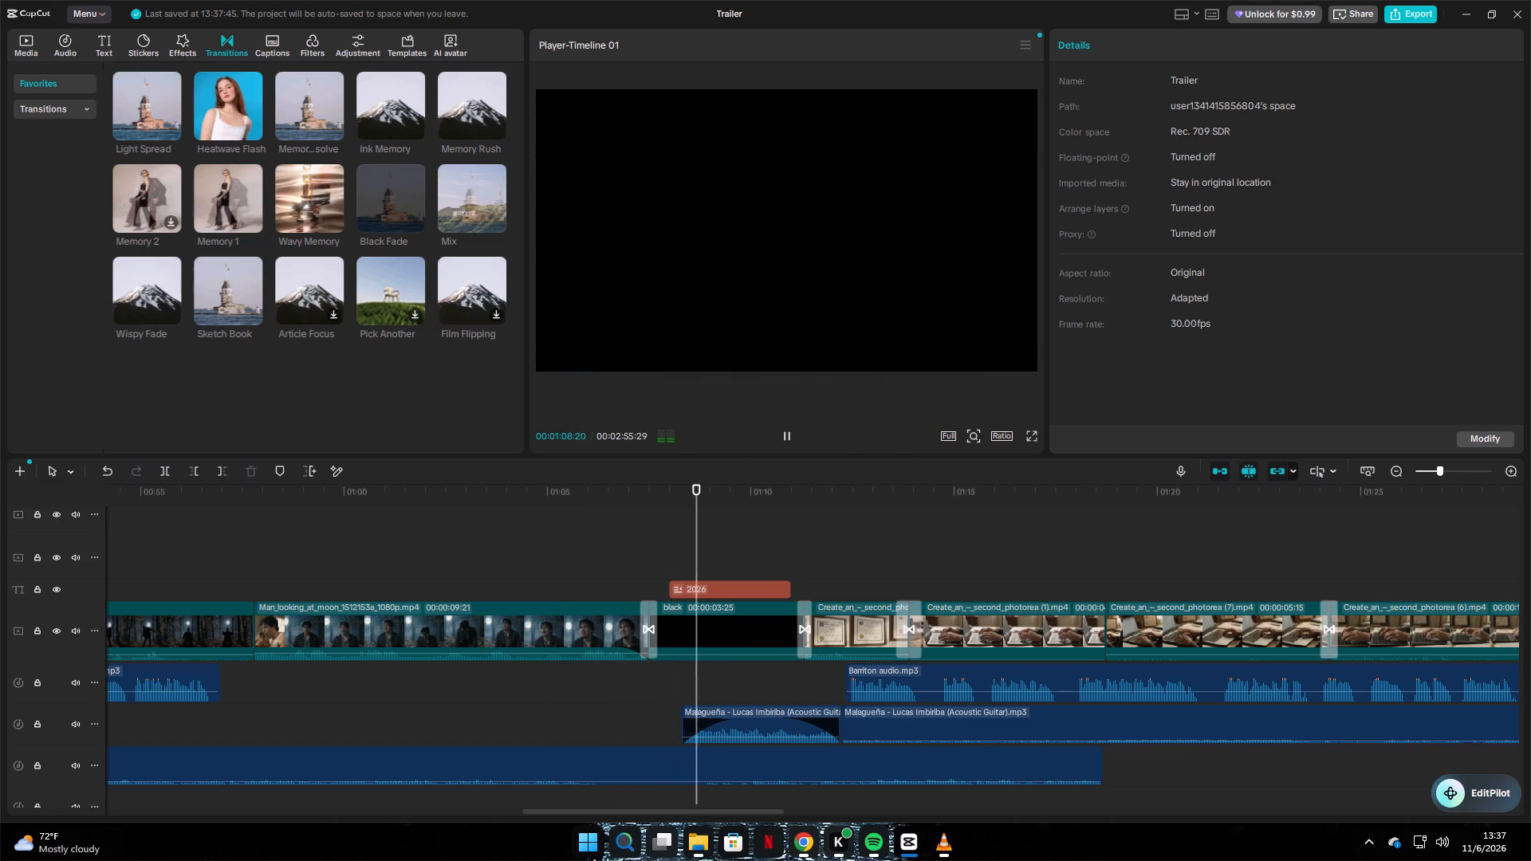
key("space")
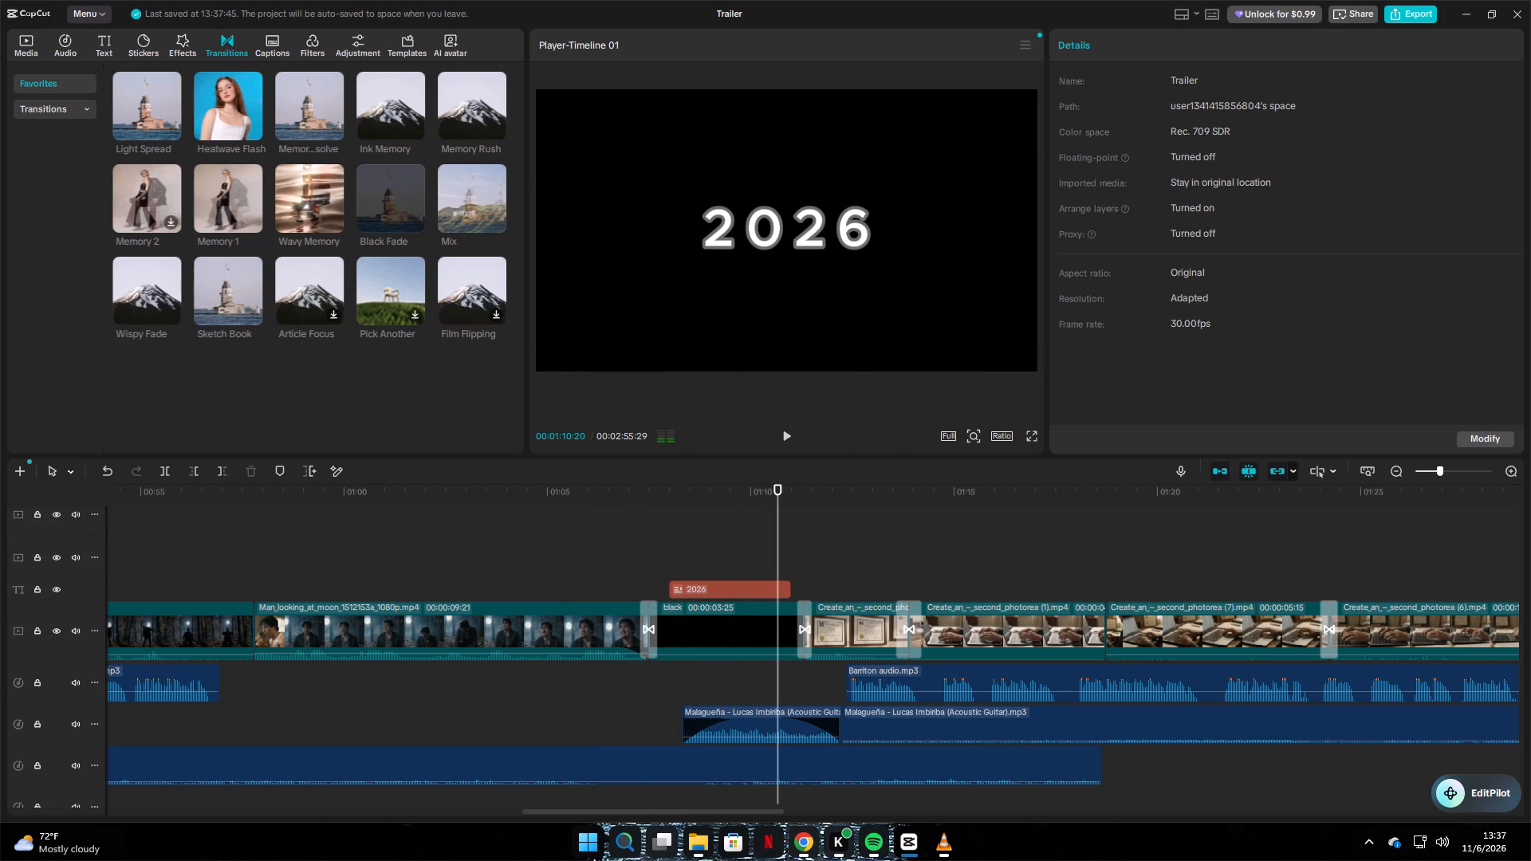
Look over the whole Trailer timeline, from the opening clips to the end of the sequence.
scroll(565, 536, "down", 20, "ctrl")
scroll(565, 536, "down", 6, "ctrl")
scroll(577, 543, "up", 1, "ctrl")
scroll(577, 543, "down", 4, "ctrl")
scroll(579, 542, "up", 1, "ctrl")
scroll(579, 542, "down", 3, "ctrl")
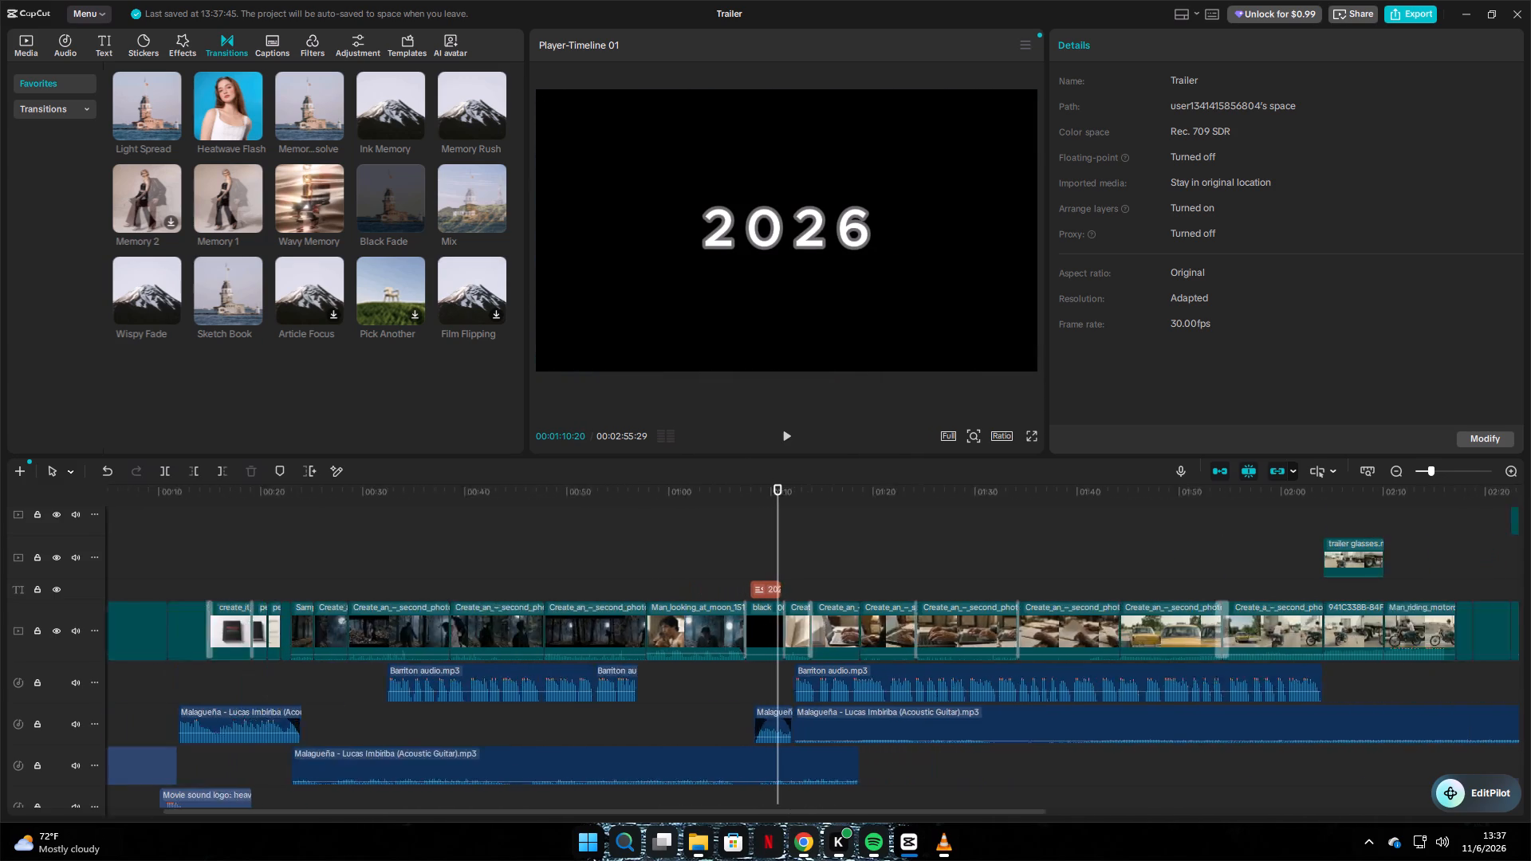
scroll(581, 541, "down", 7, "ctrl")
scroll(581, 541, "up", 1, "ctrl")
scroll(581, 541, "down", 2, "ctrl")
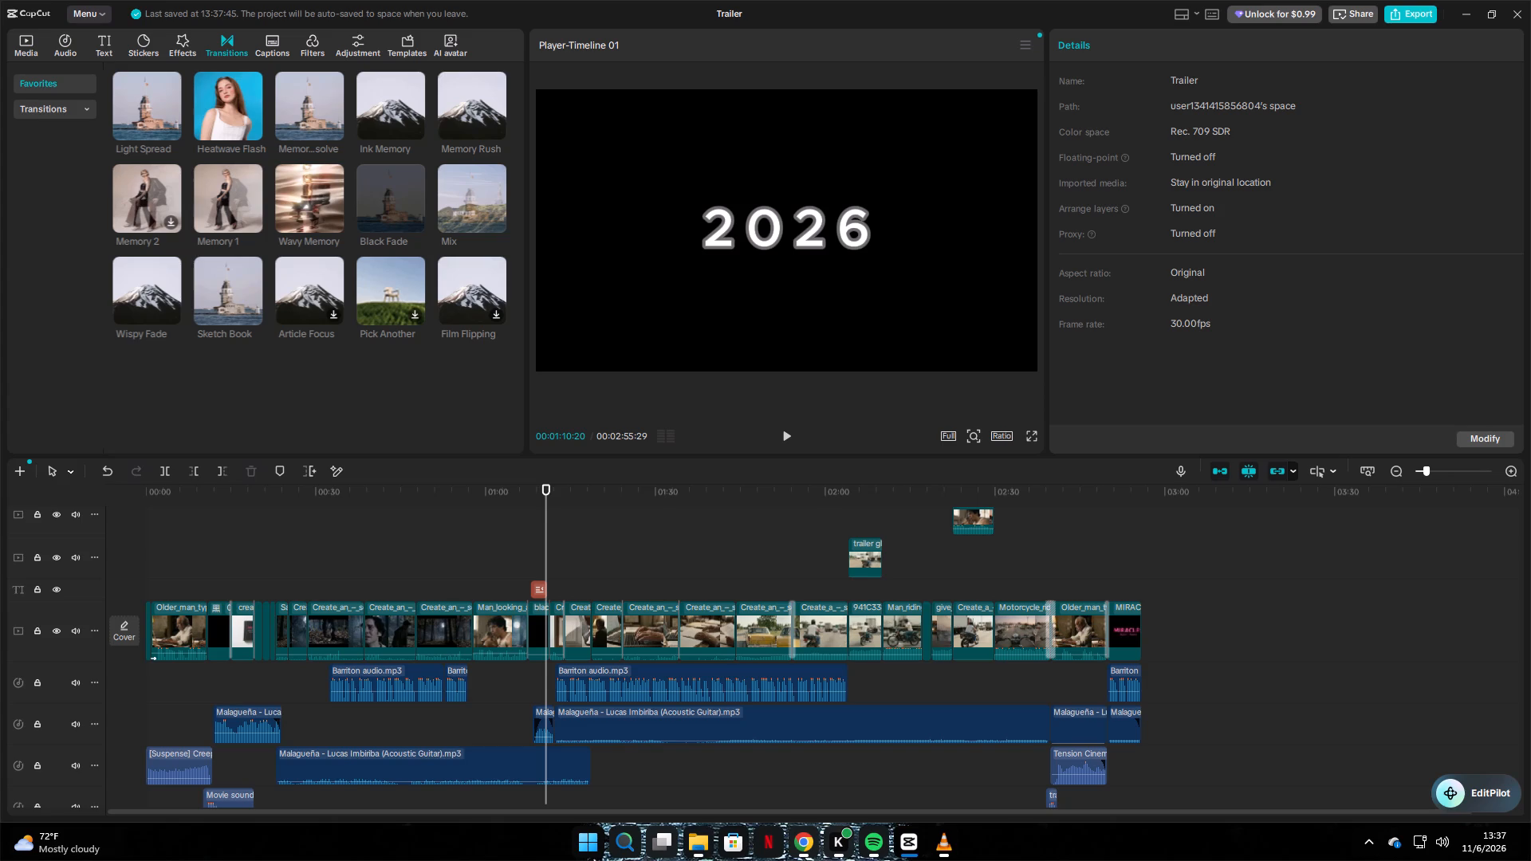
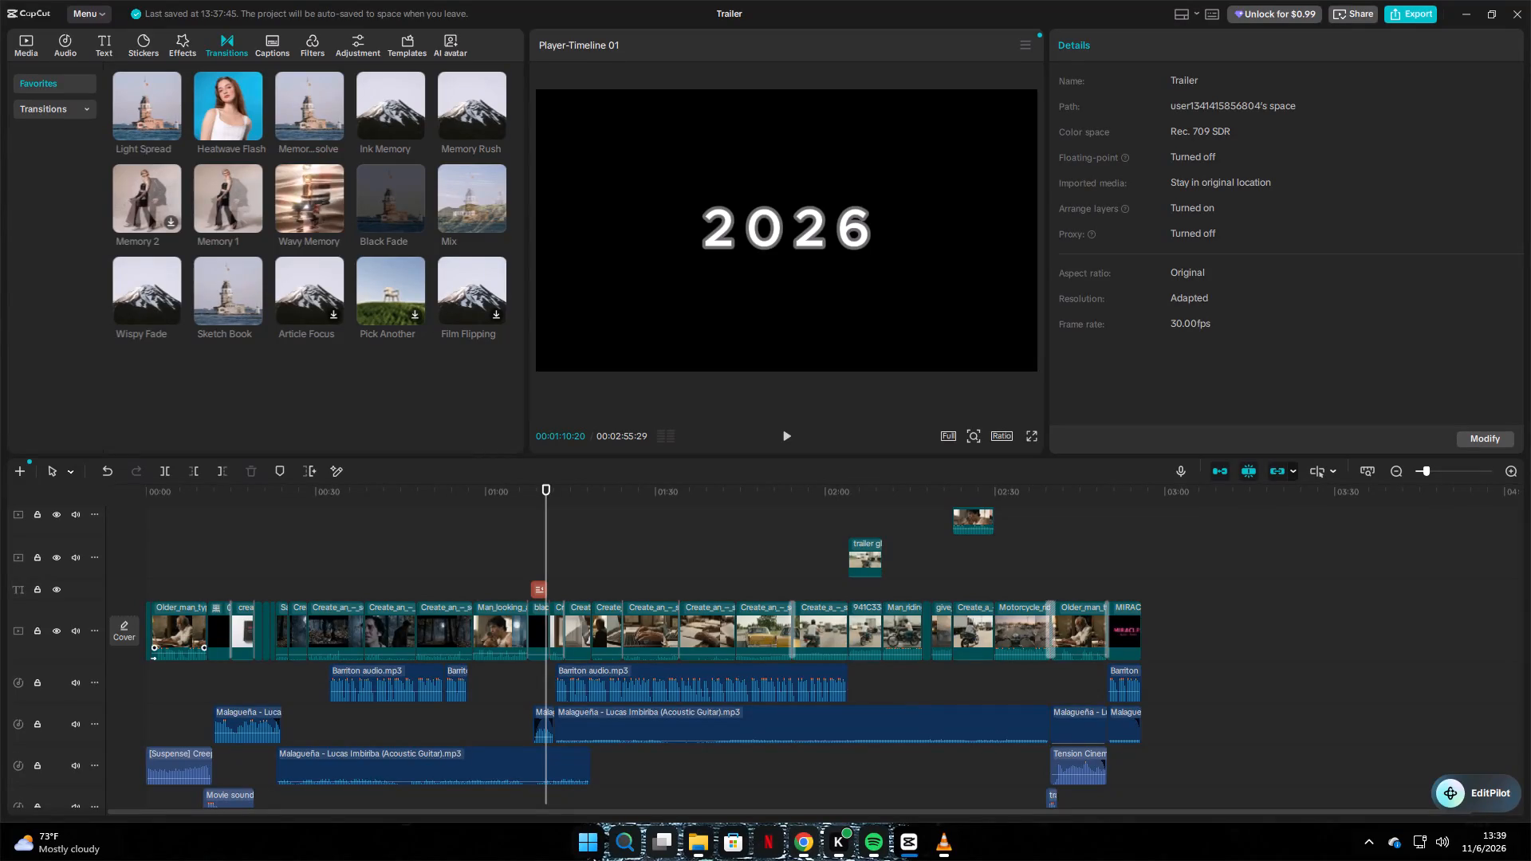
scroll(190, 607, "up", 3, "ctrl")
scroll(190, 607, "down", 7, "ctrl")
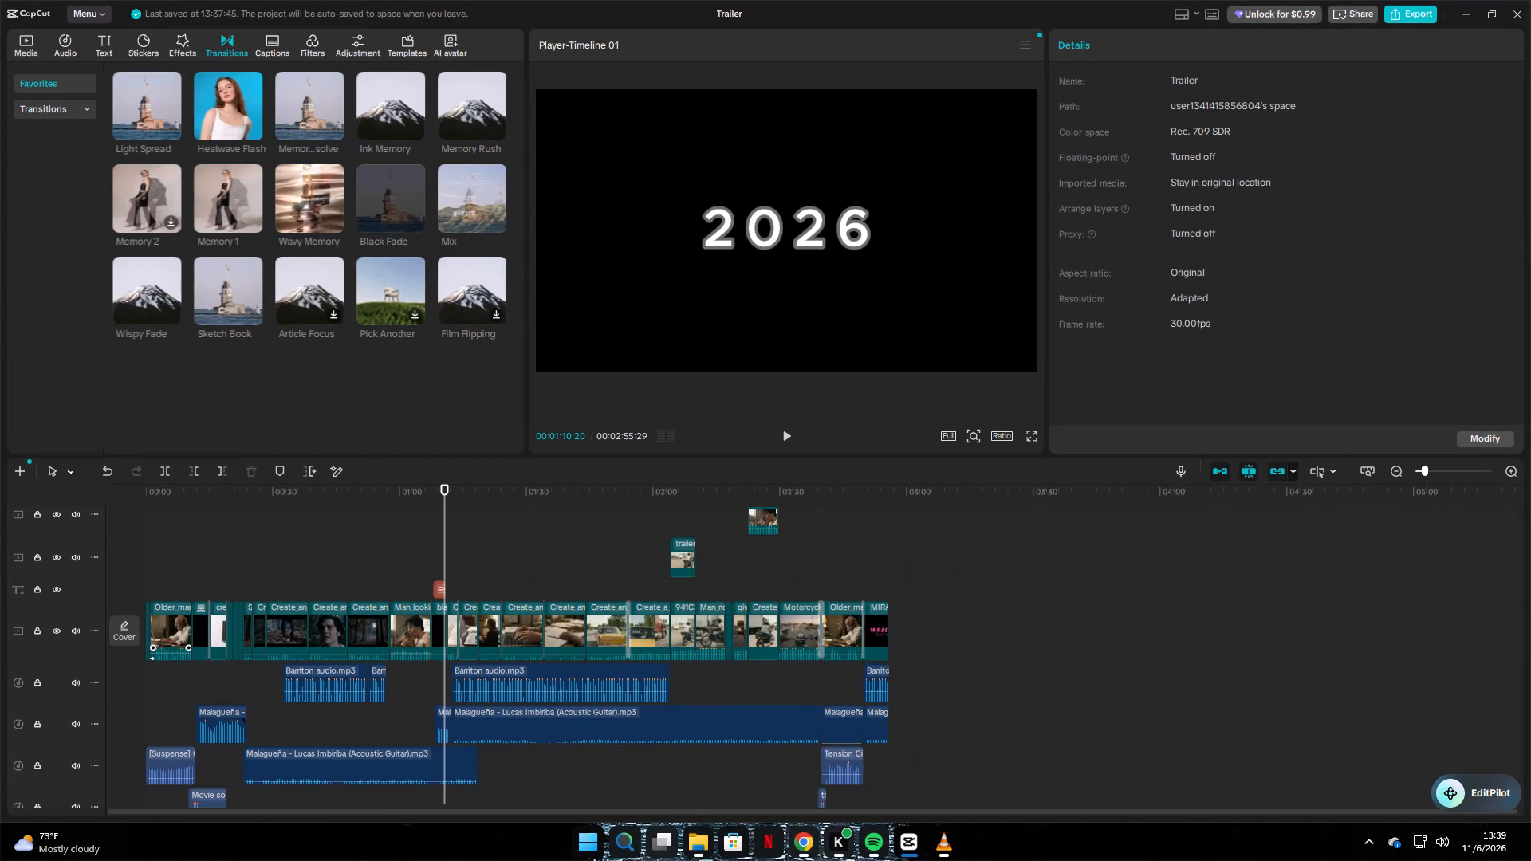
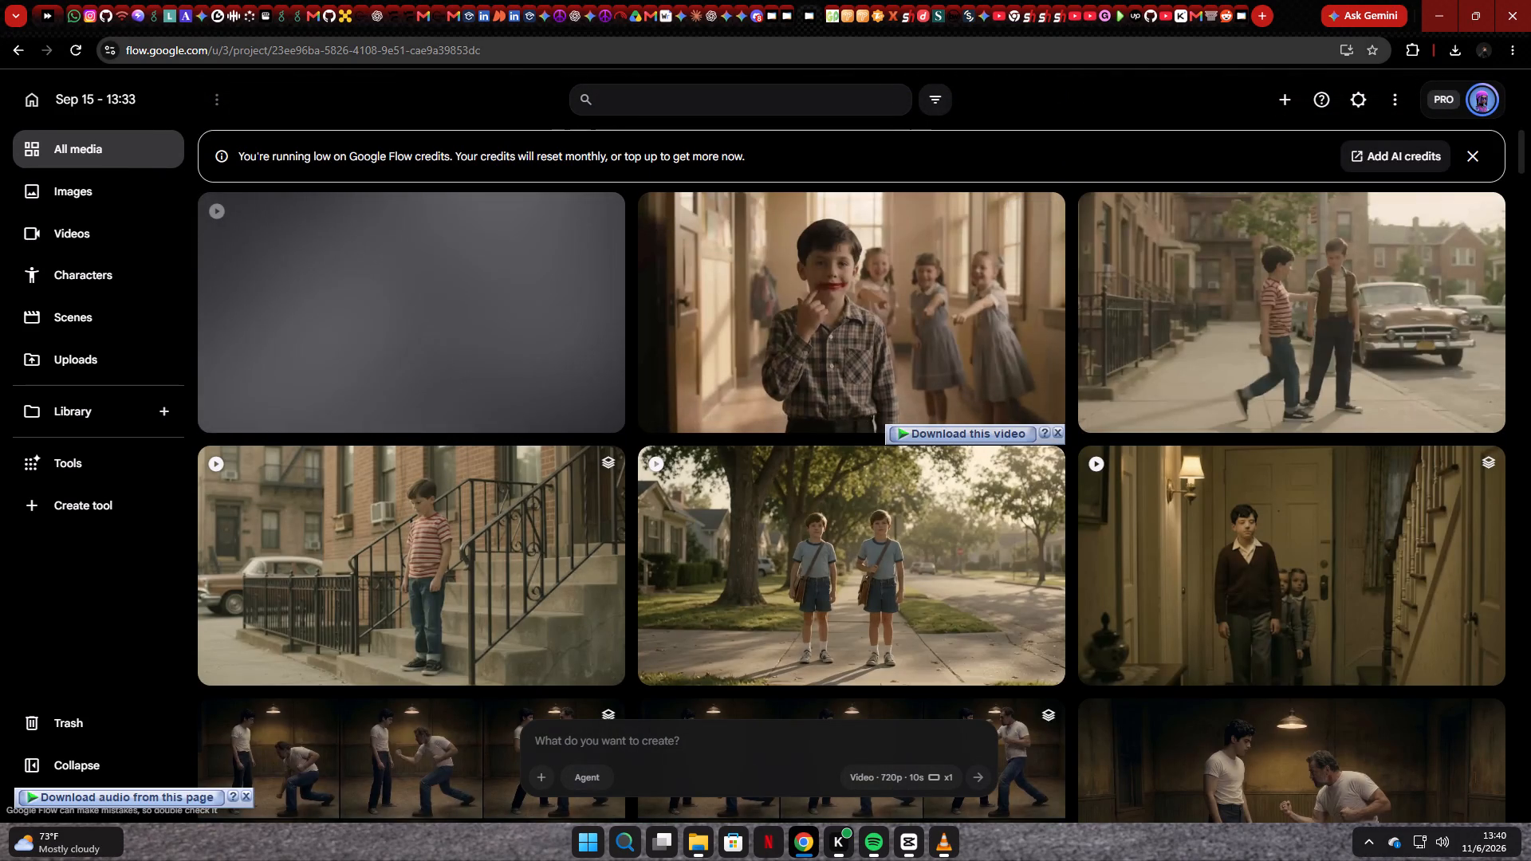
Switch to Google Drive's home page, expand the suggested files and move Trailer.mp4 to the trash.
left_click(637, 21)
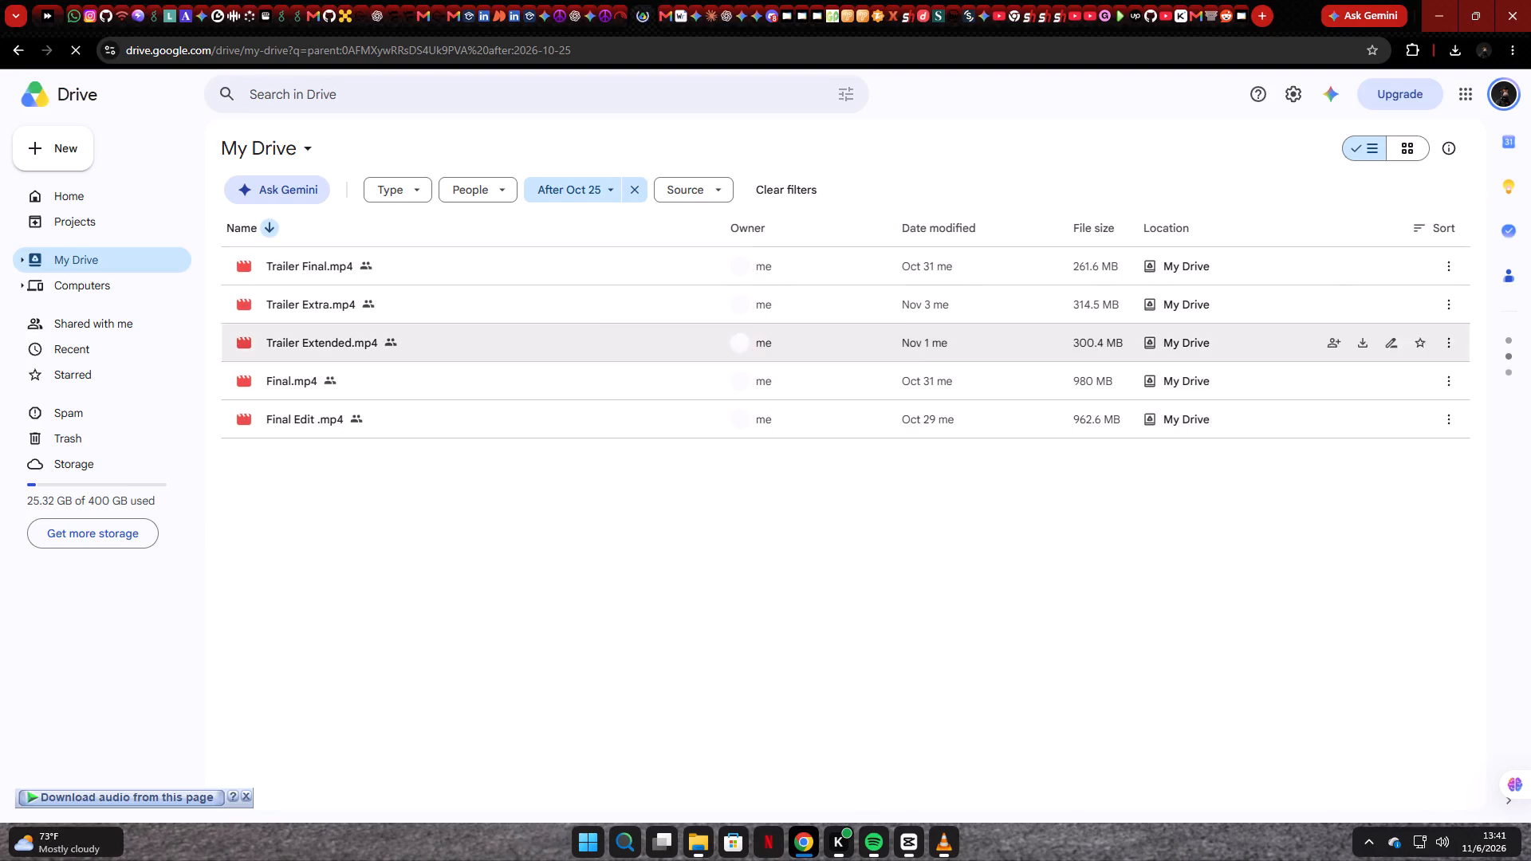
left_click(80, 200)
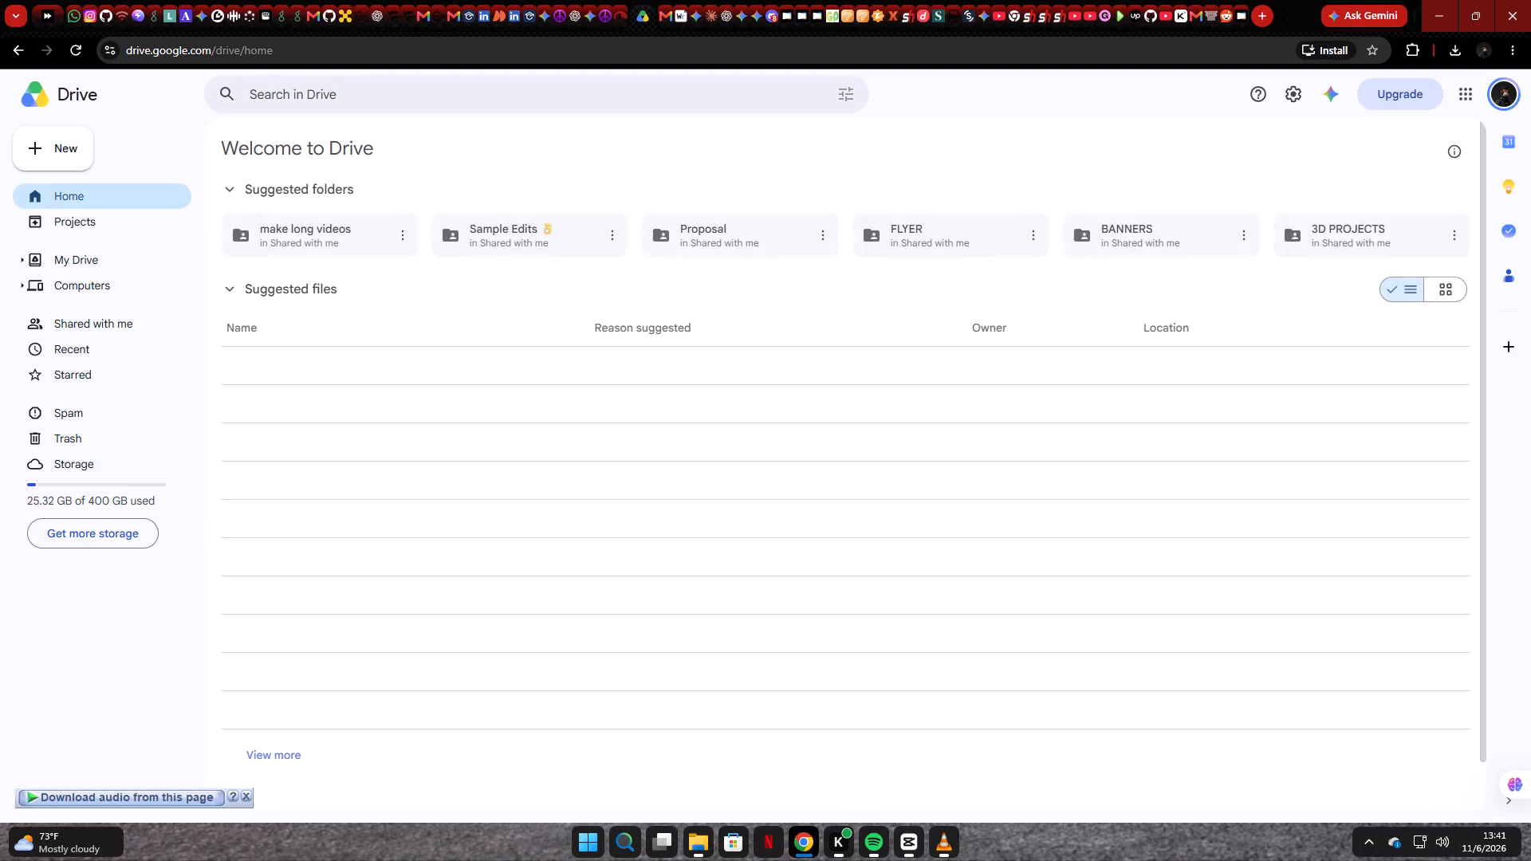
scroll(781, 501, "down", 3)
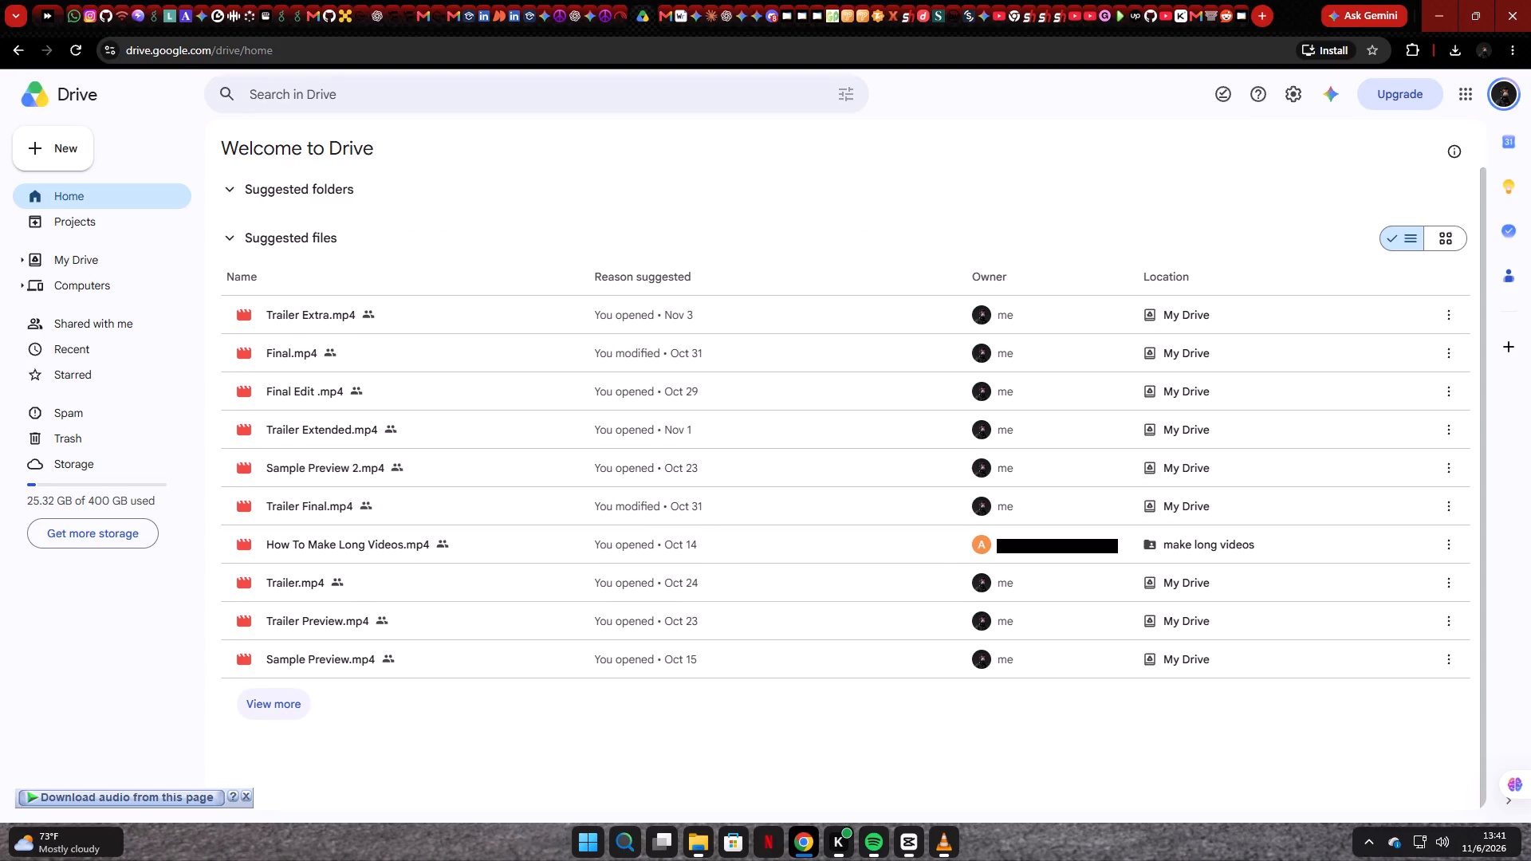
left_click(270, 708)
scroll(431, 659, "down", 4)
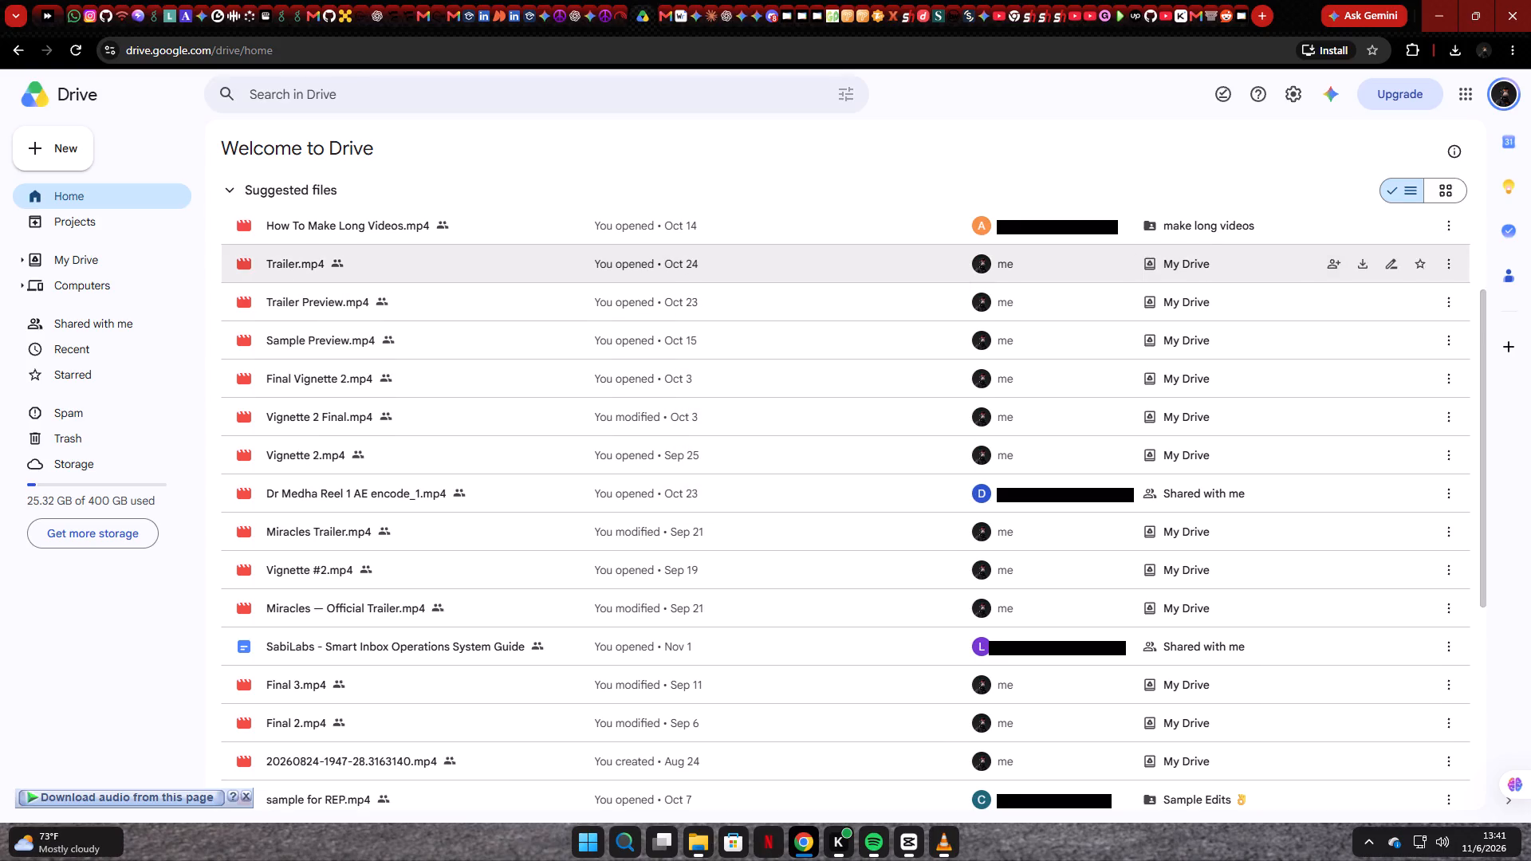
left_click(1449, 265)
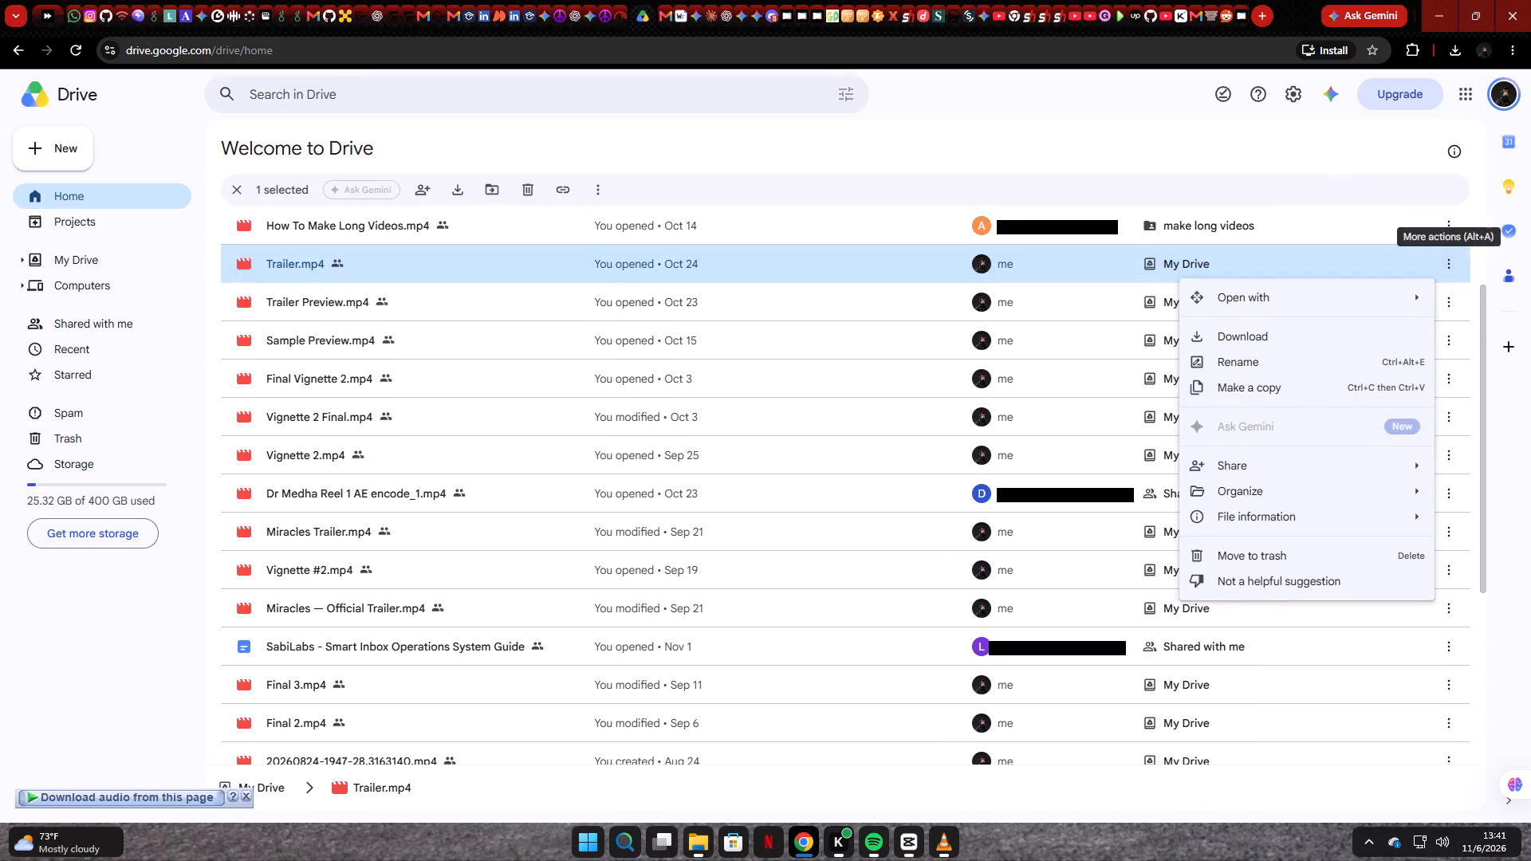
left_click(1261, 552)
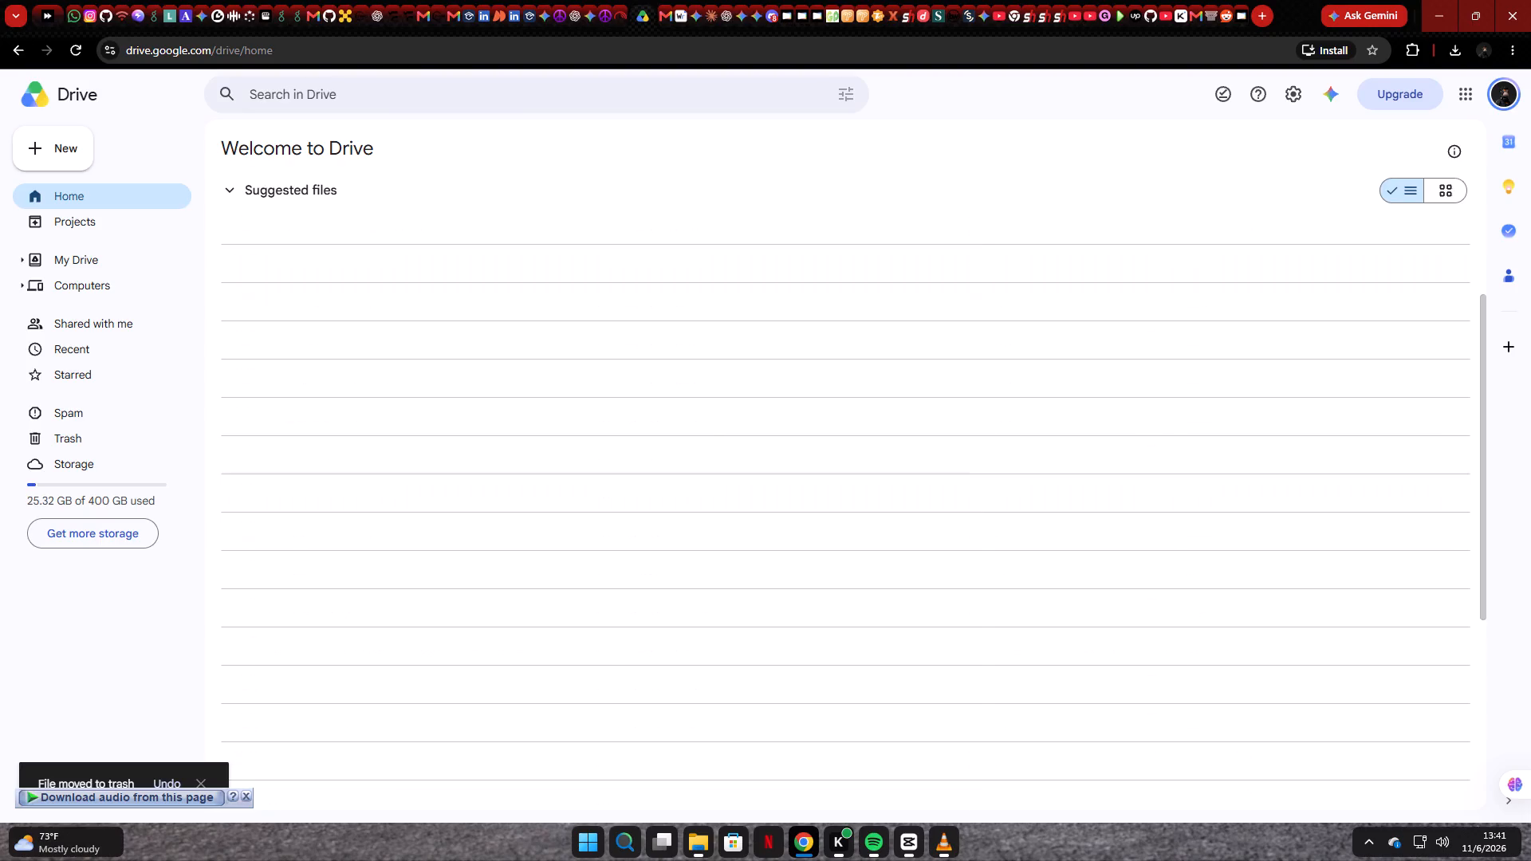
Move Trailer Final.mp4 to the trash.
scroll(551, 438, "up", 3)
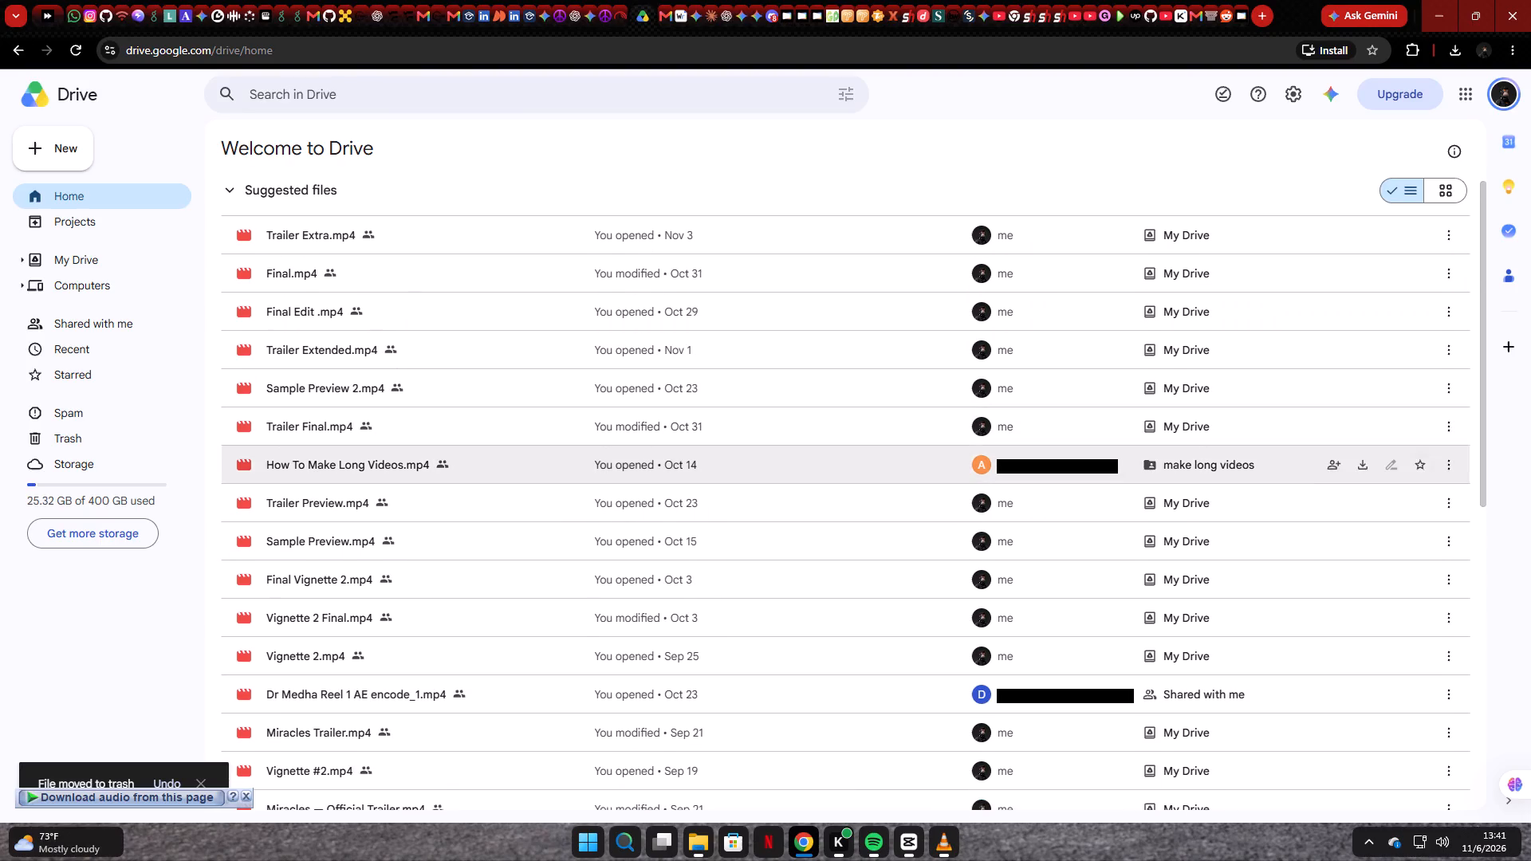
left_click(1446, 466)
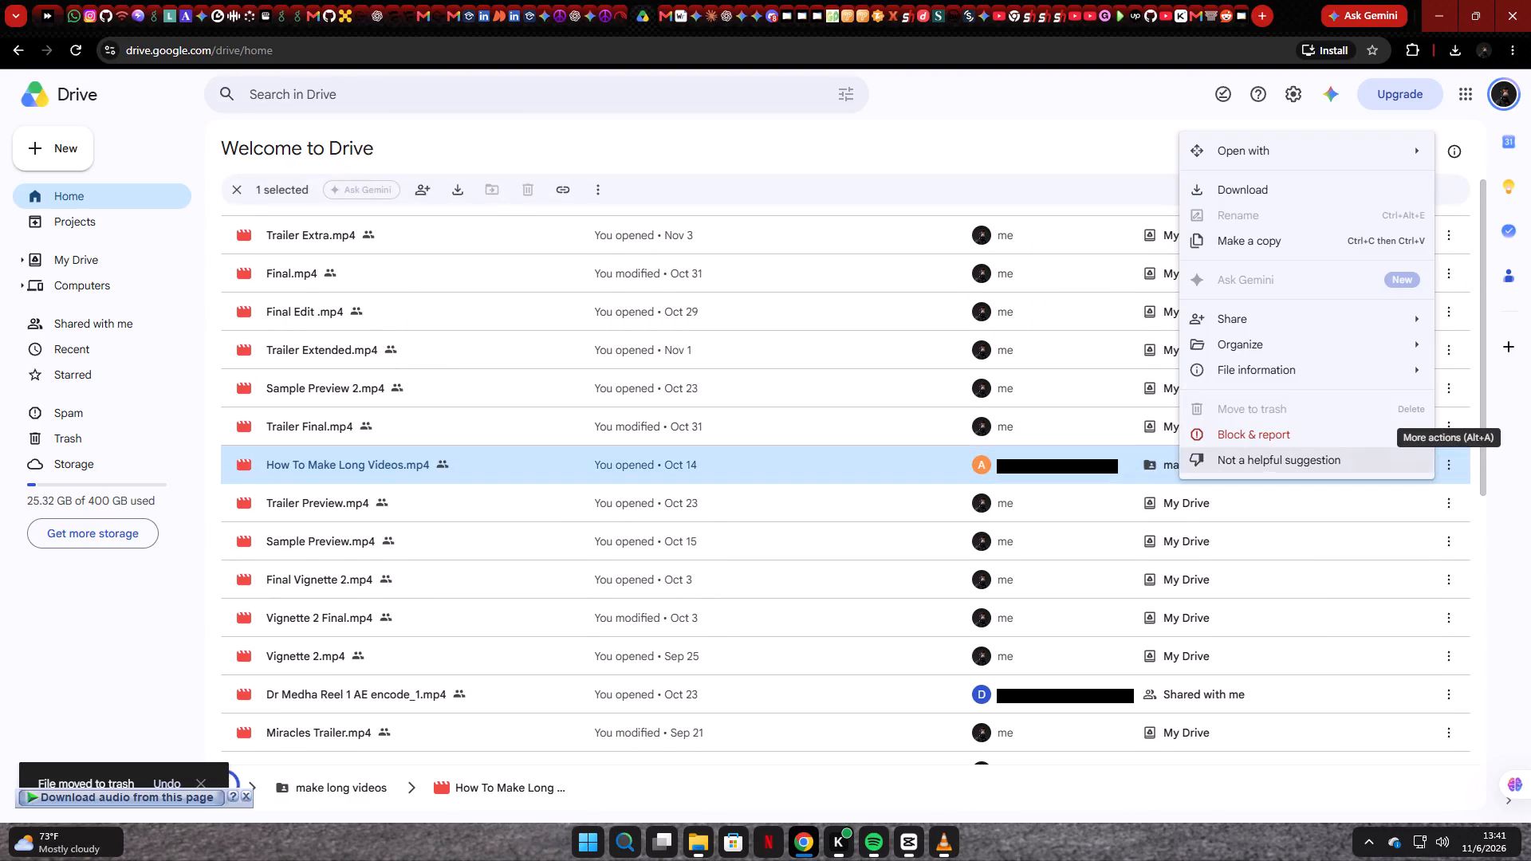
left_click(1100, 503)
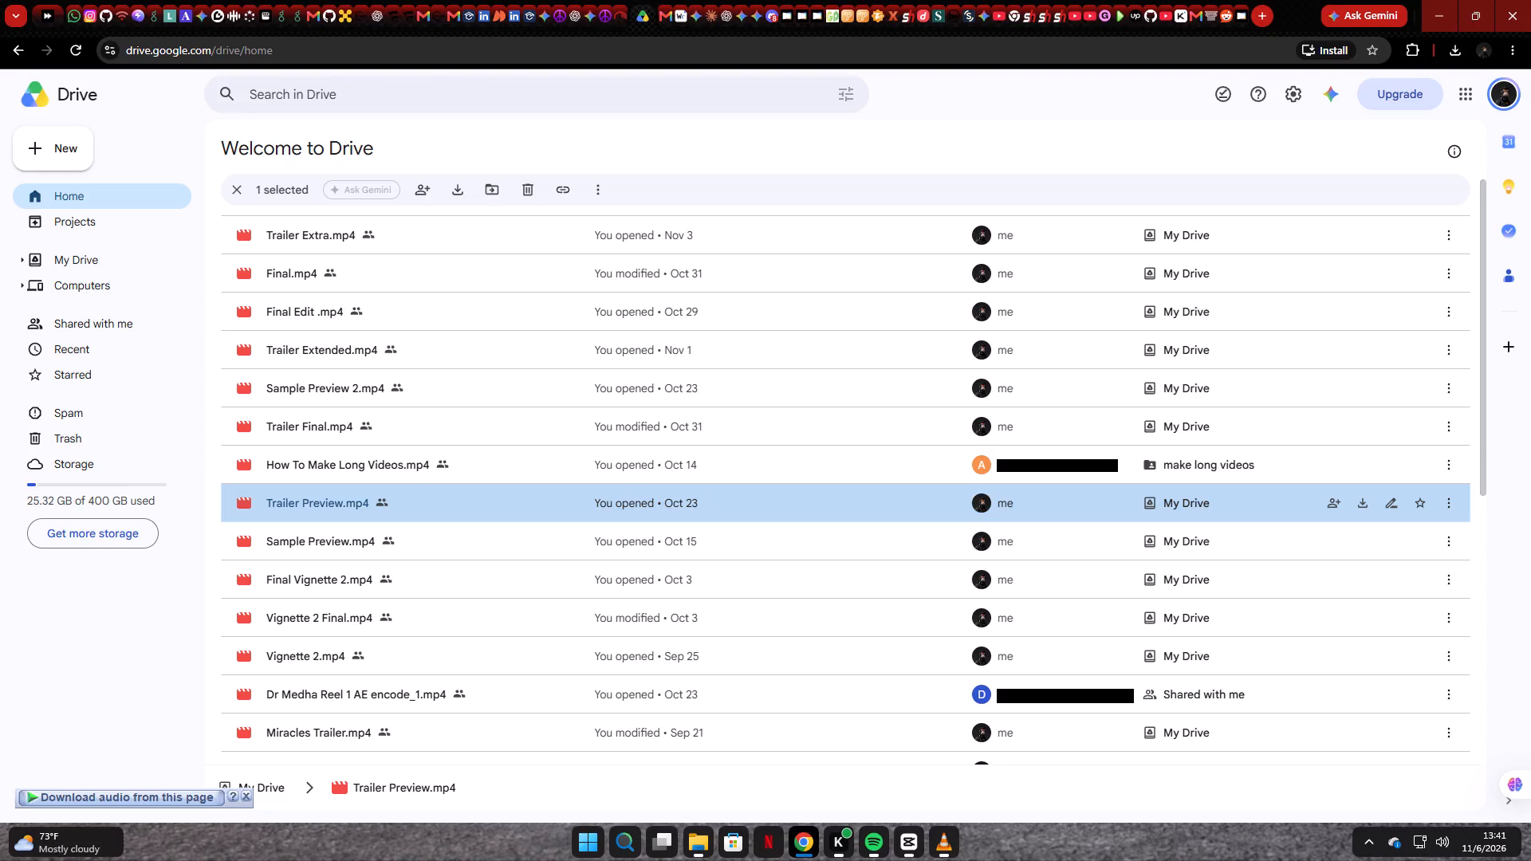
left_click(1447, 427)
left_click(1242, 715)
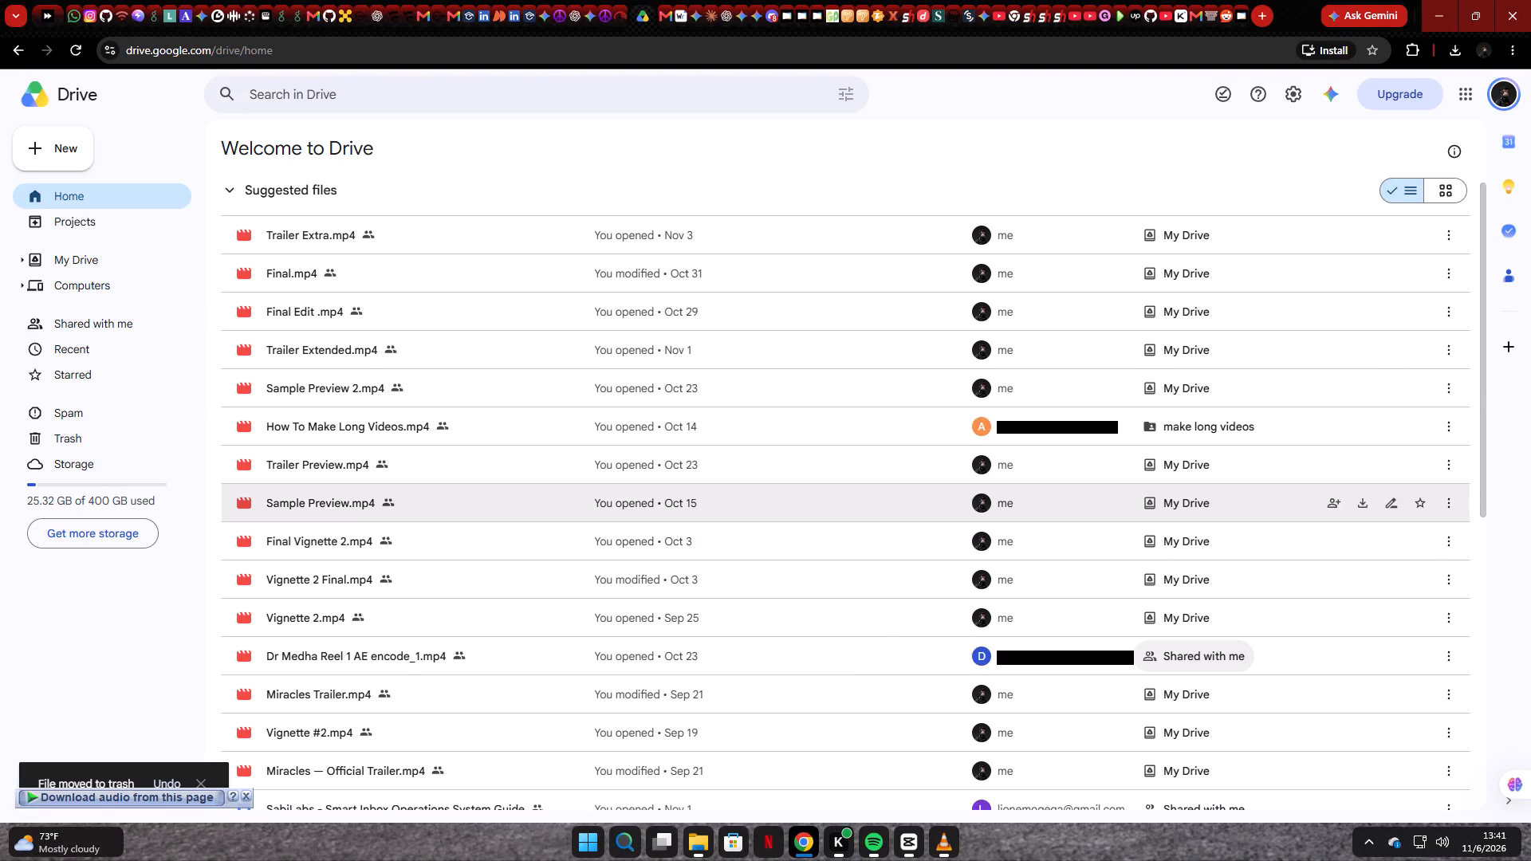
Move Sample Preview 2.mp4 to the trash.
scroll(479, 497, "up", 1)
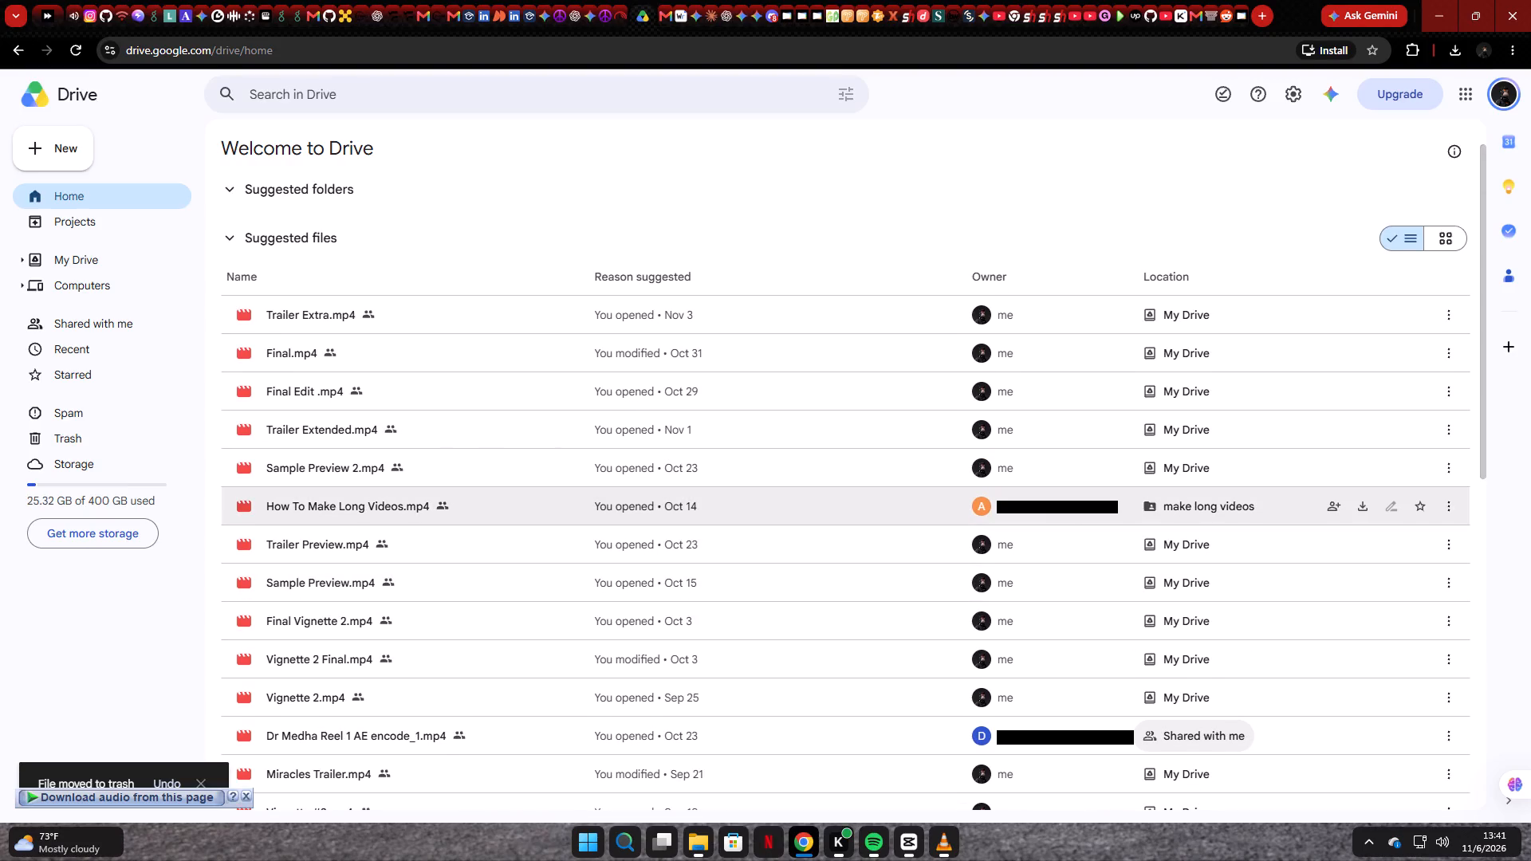
left_click(1453, 465)
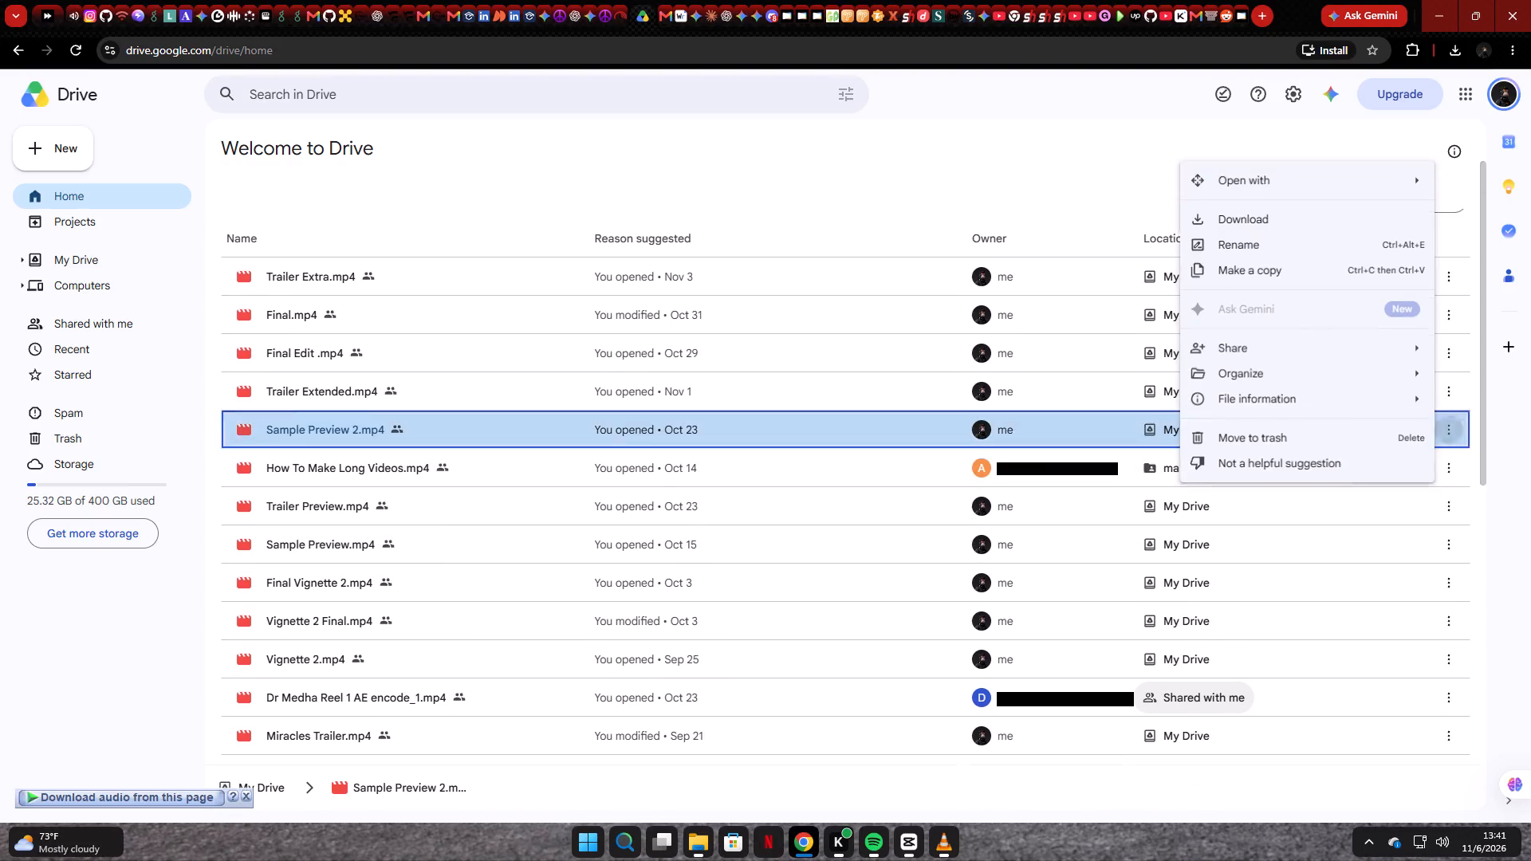
left_click(1231, 431)
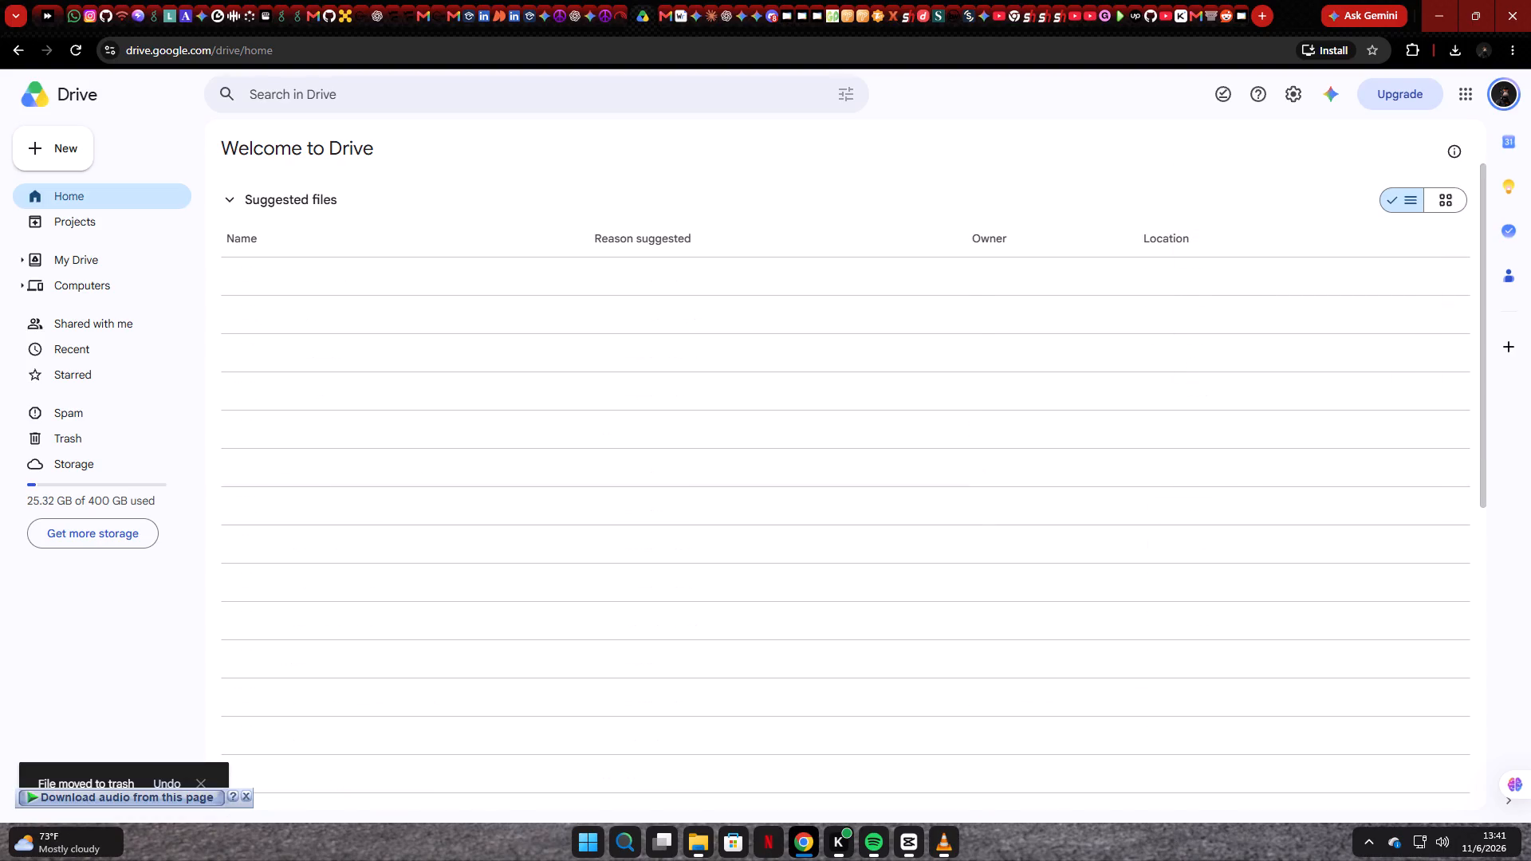
Move Vignette 2.mp4 to the trash.
scroll(553, 511, "down", 1)
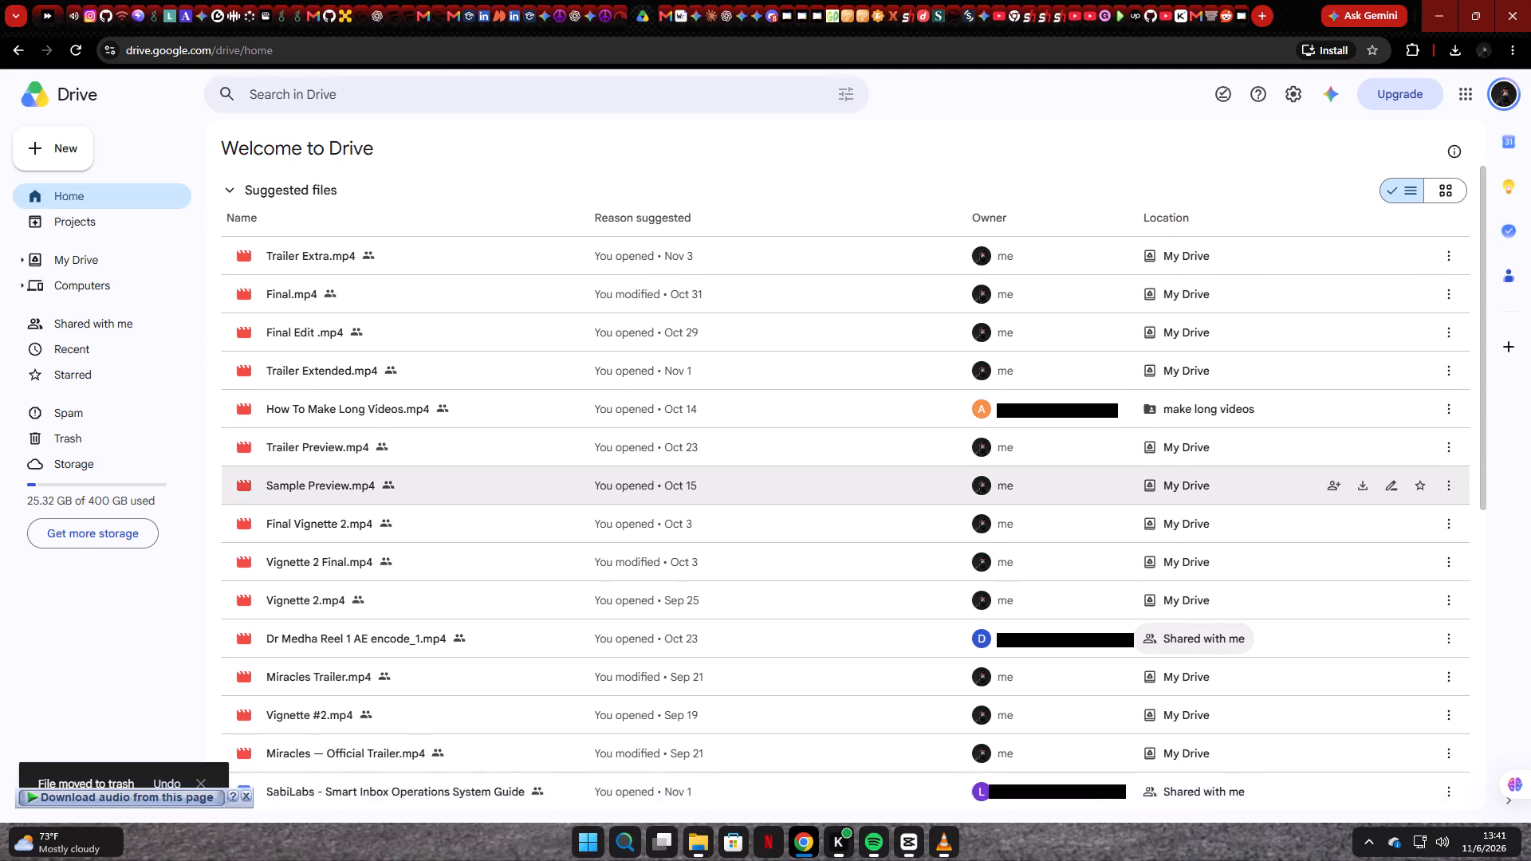
scroll(553, 511, "down", 1)
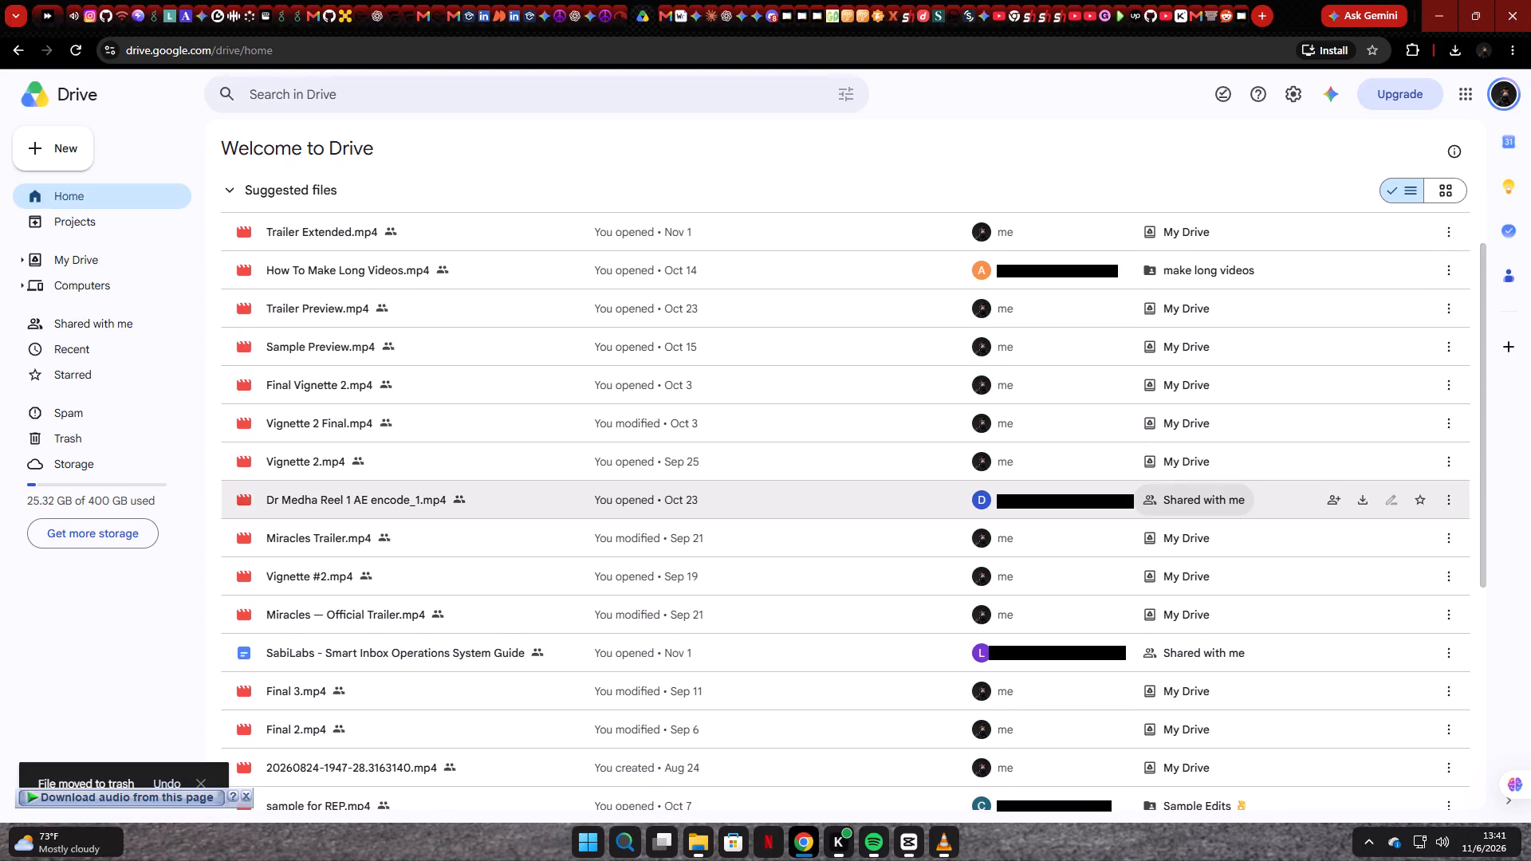
left_click(1446, 457)
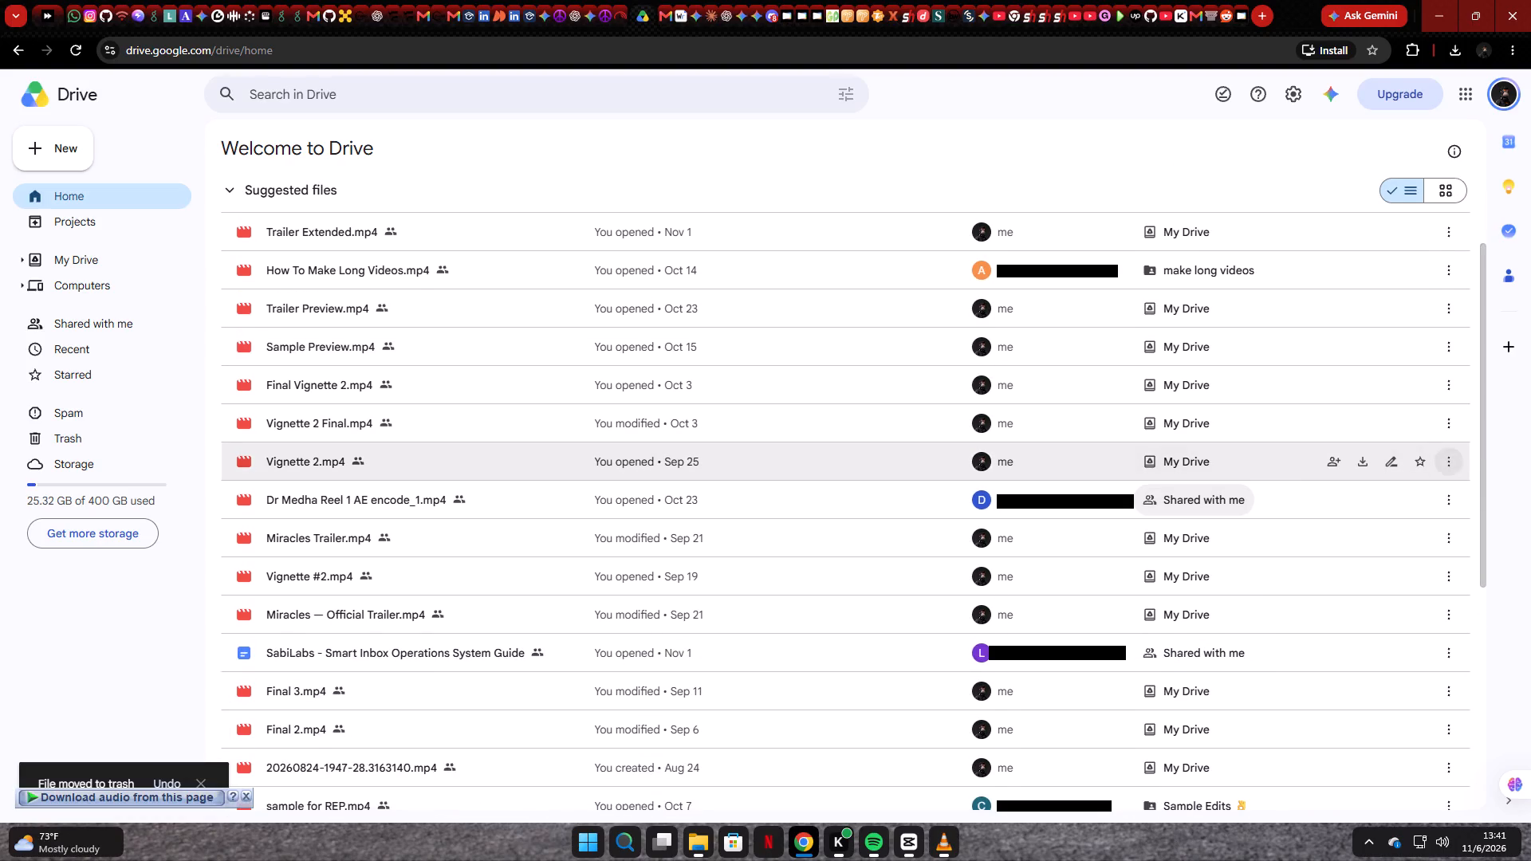
left_click(1240, 425)
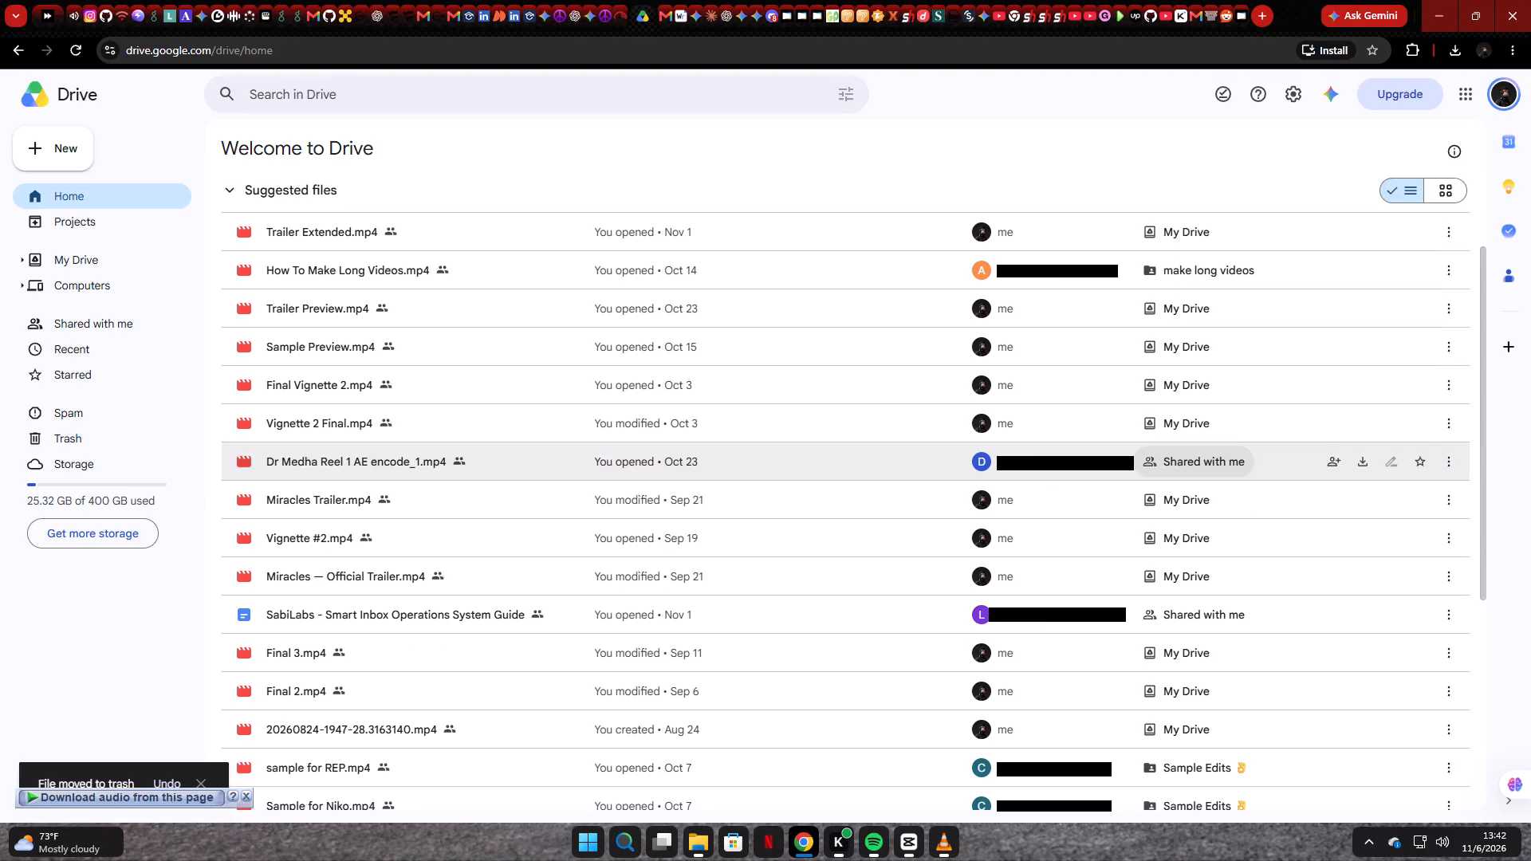
Look through the rest of the suggested files in Drive for other outdated videos.
scroll(560, 479, "down", 2)
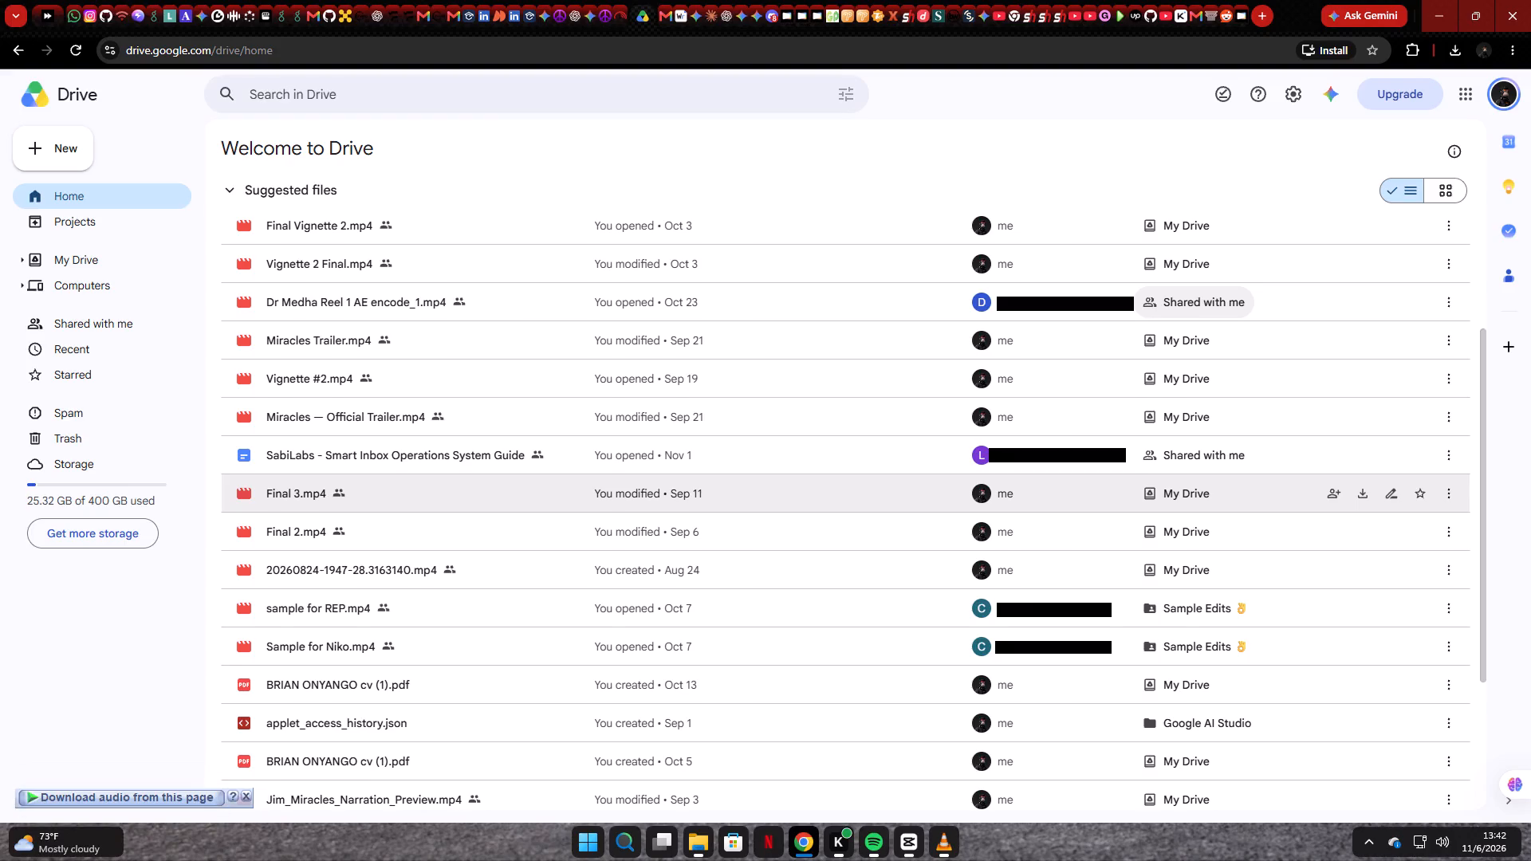
scroll(560, 479, "down", 2)
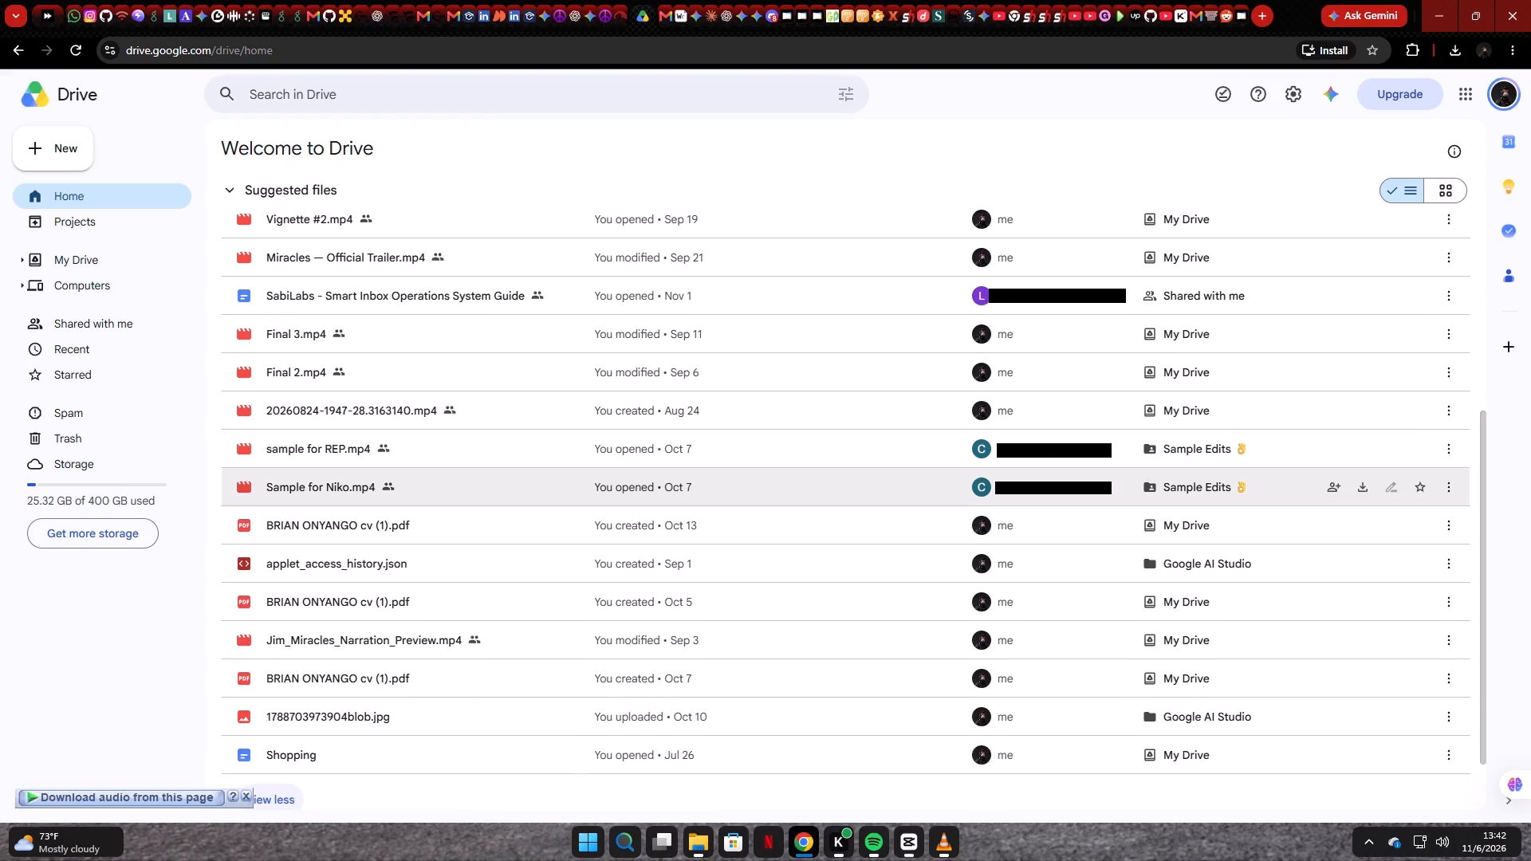
scroll(560, 479, "up", 8)
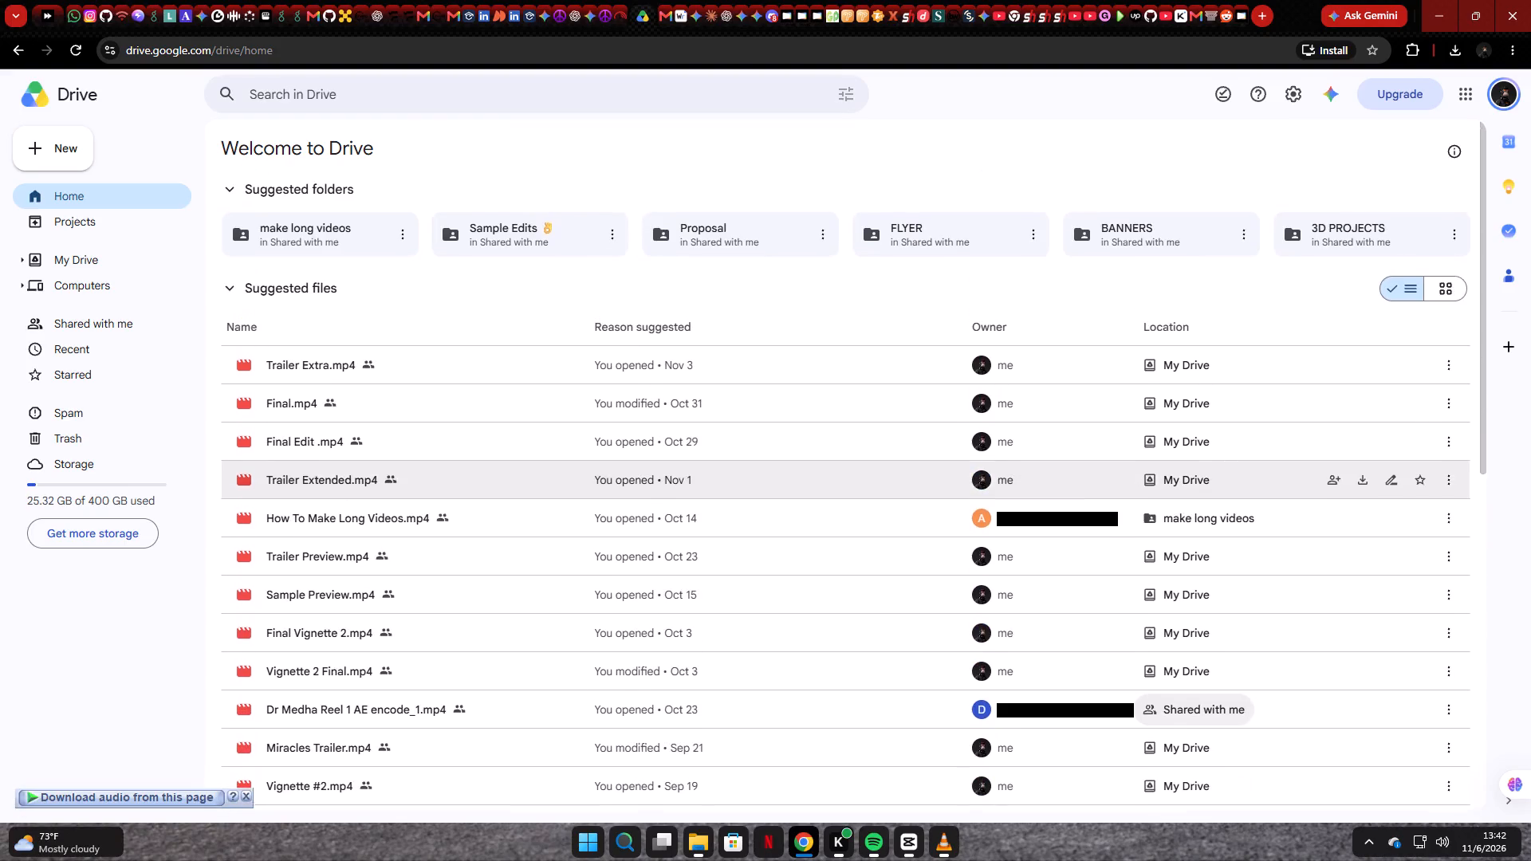
scroll(559, 479, "up", 3)
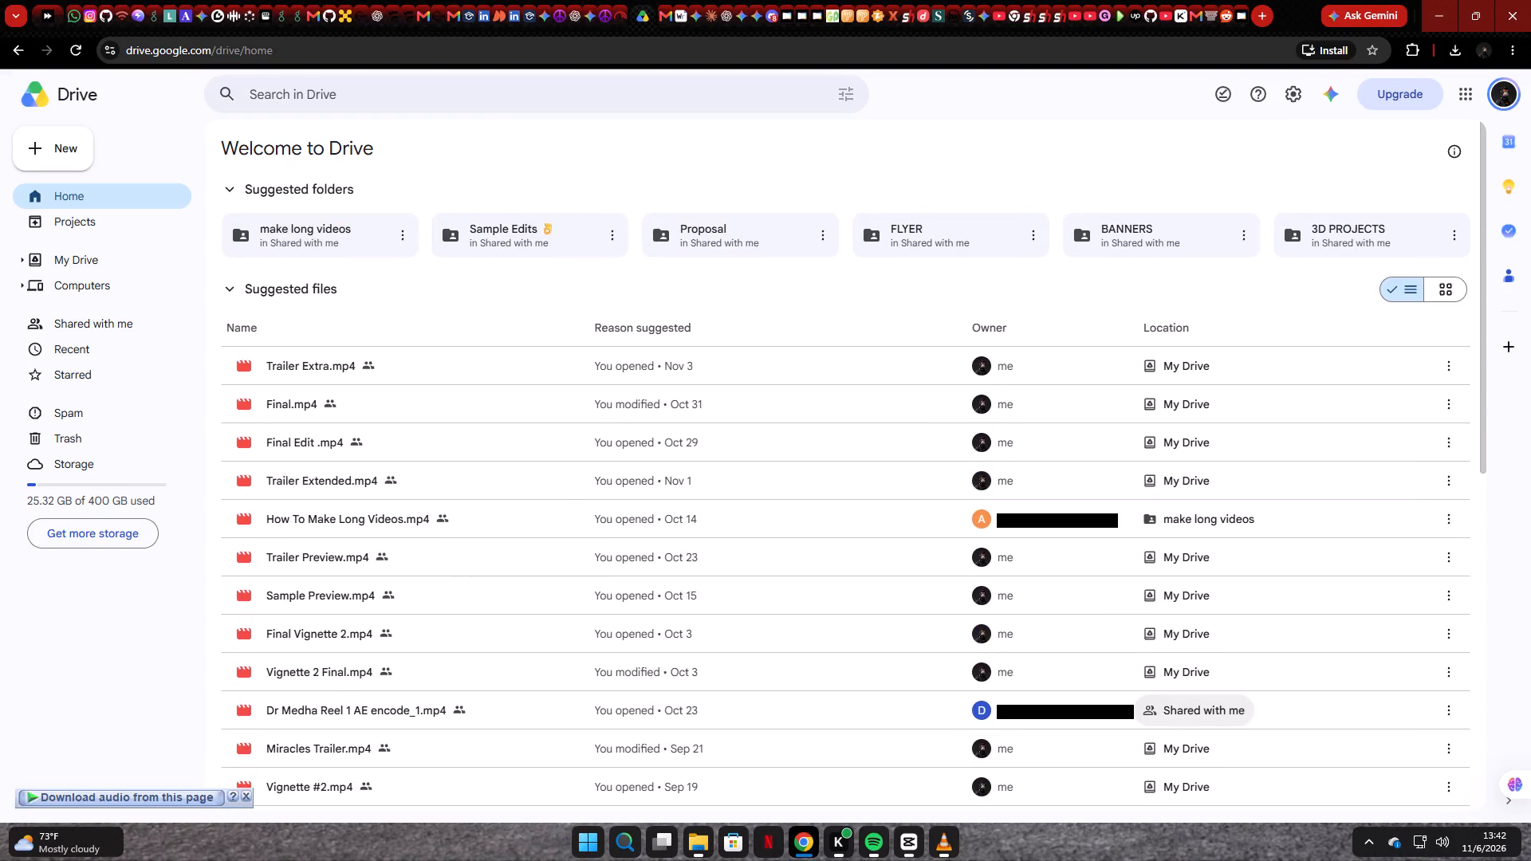
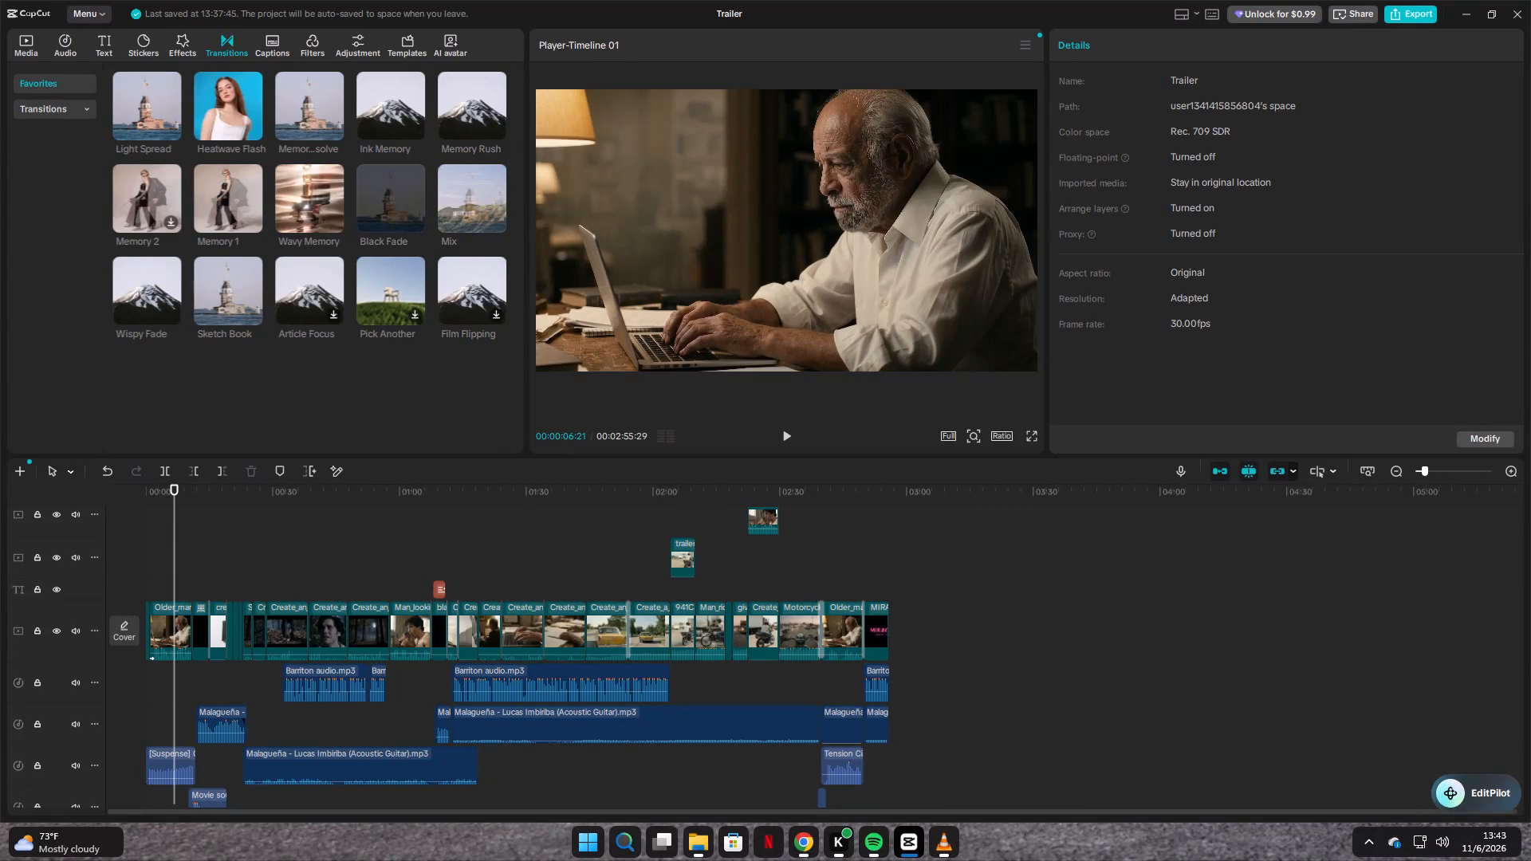
Open the export settings for the trailer timeline and name the output video Trailer Final.
scroll(244, 574, "up", 7, "ctrl")
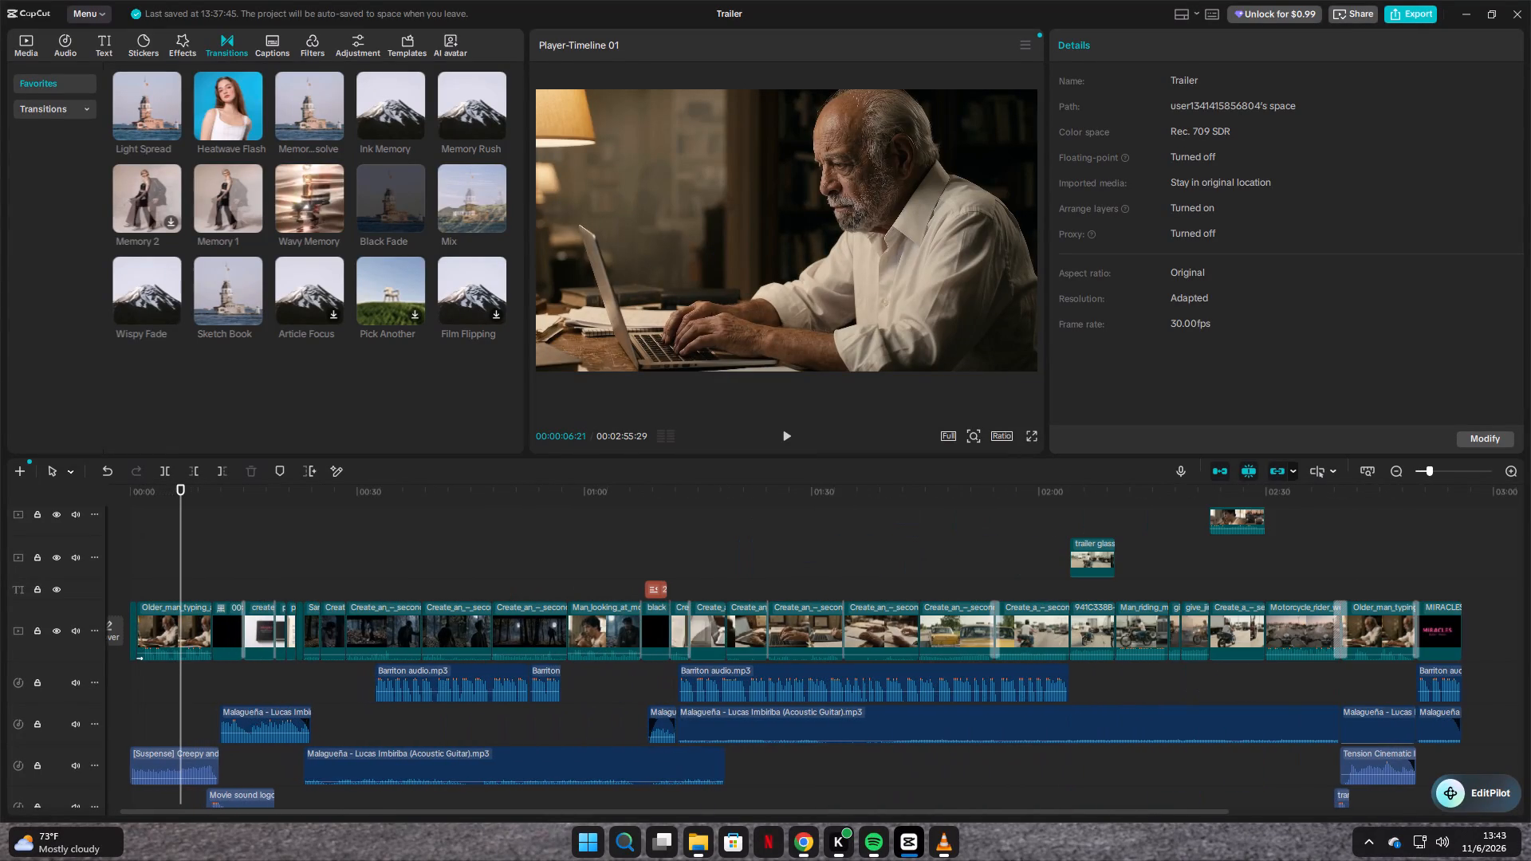
left_click(1394, 13)
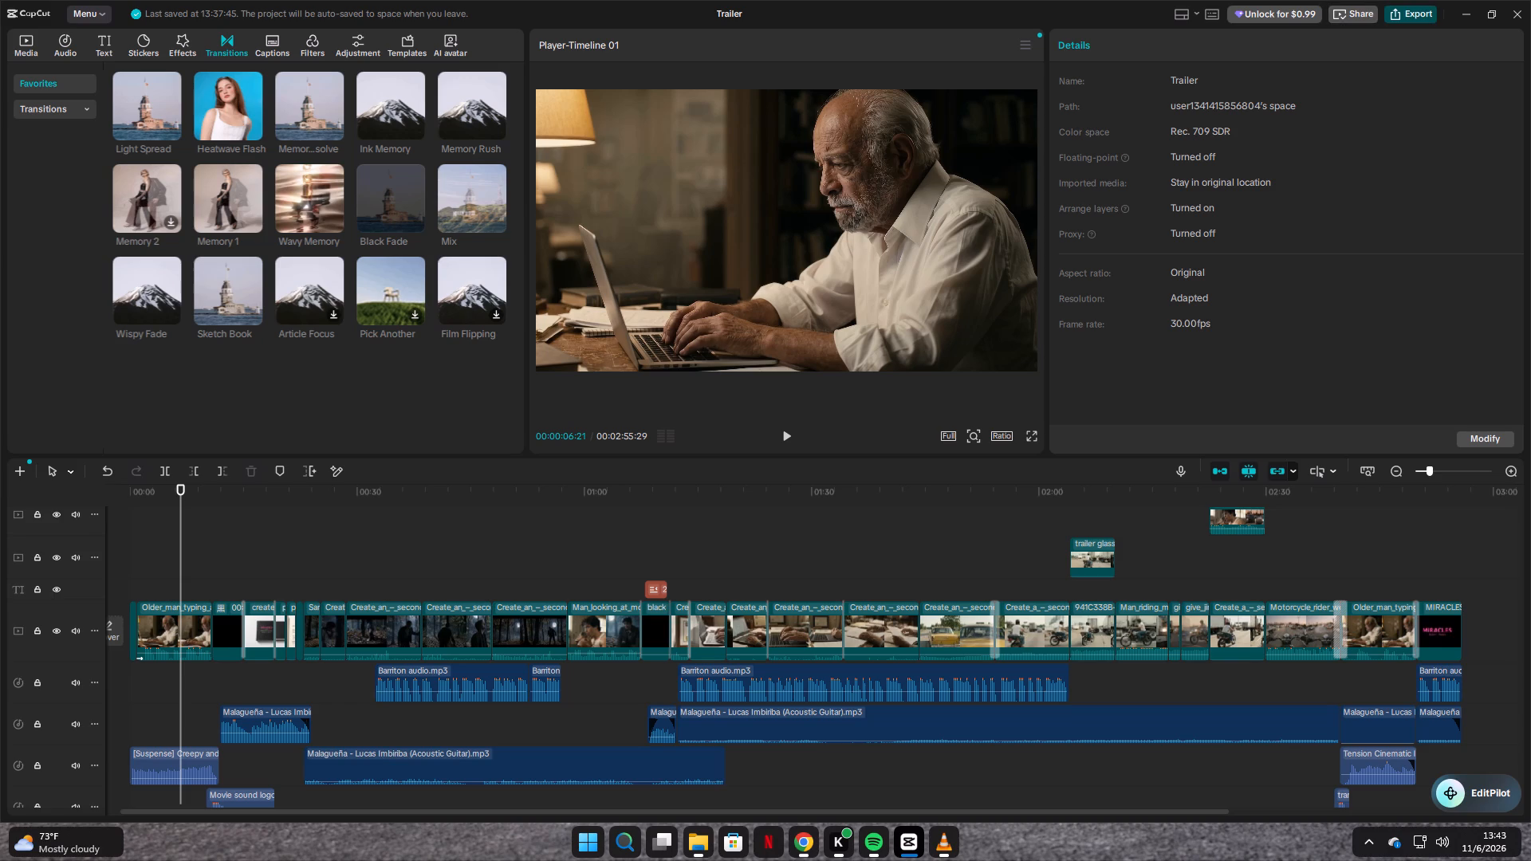
left_click(902, 226)
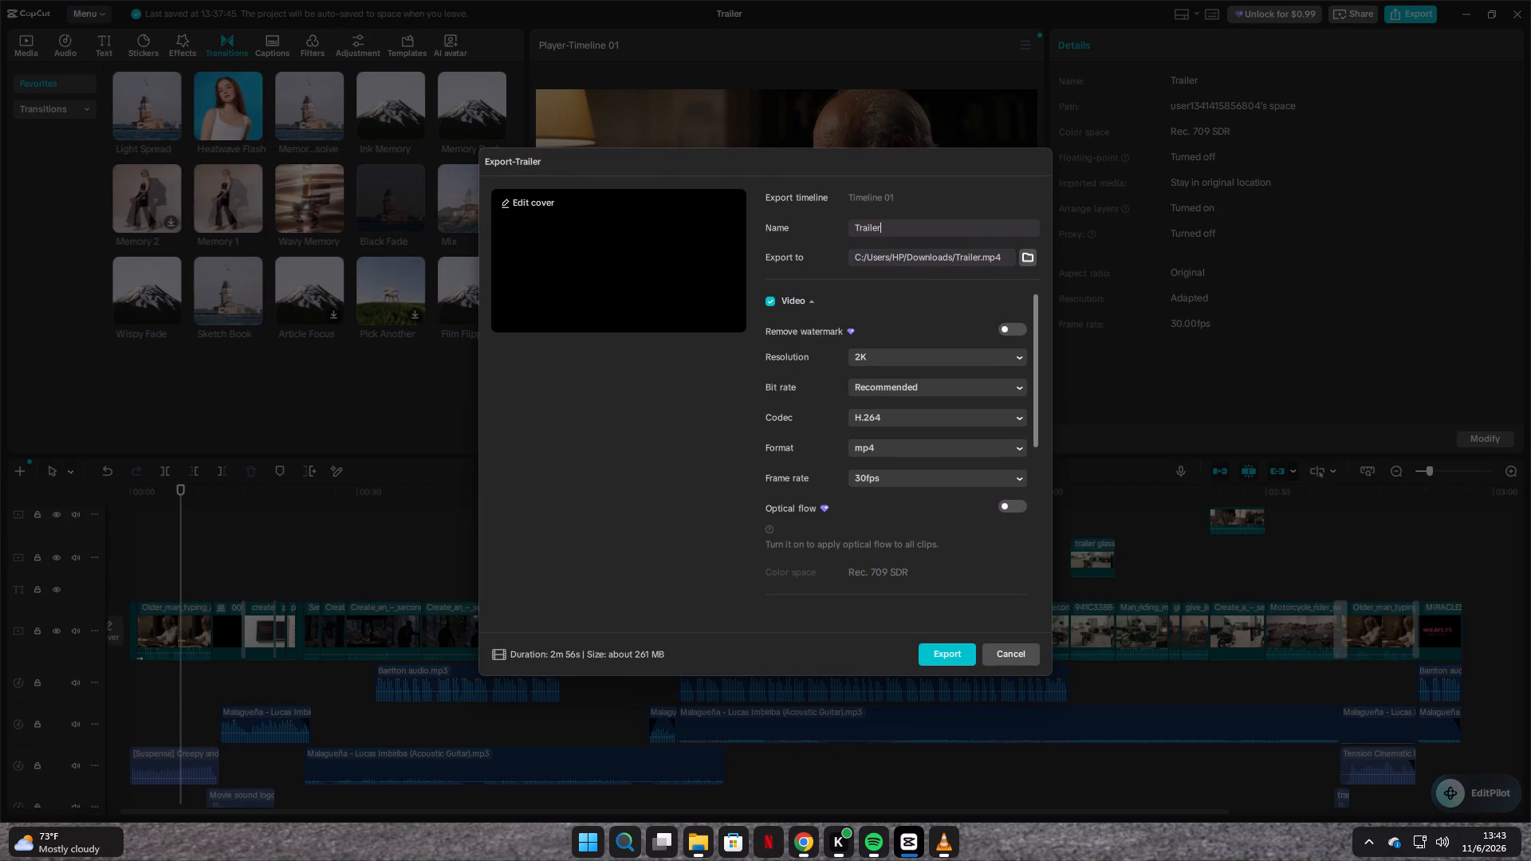
key("space")
type("inal")
In File Explorer, find the old Trailer Final video in the Downloads folder and delete it.
left_click(693, 842)
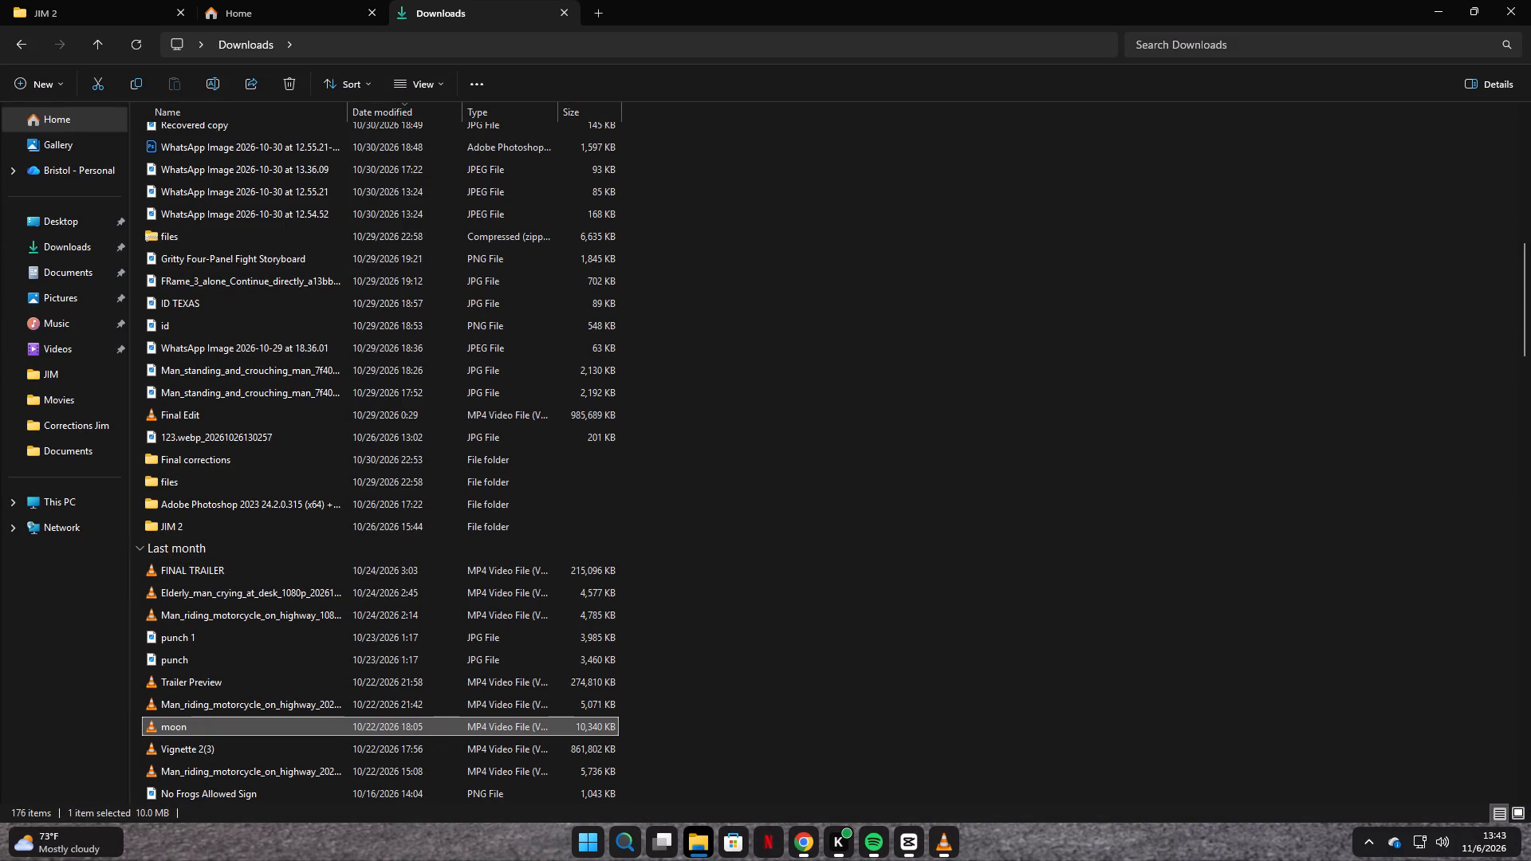
left_click(270, 214)
key("t")
key("t")
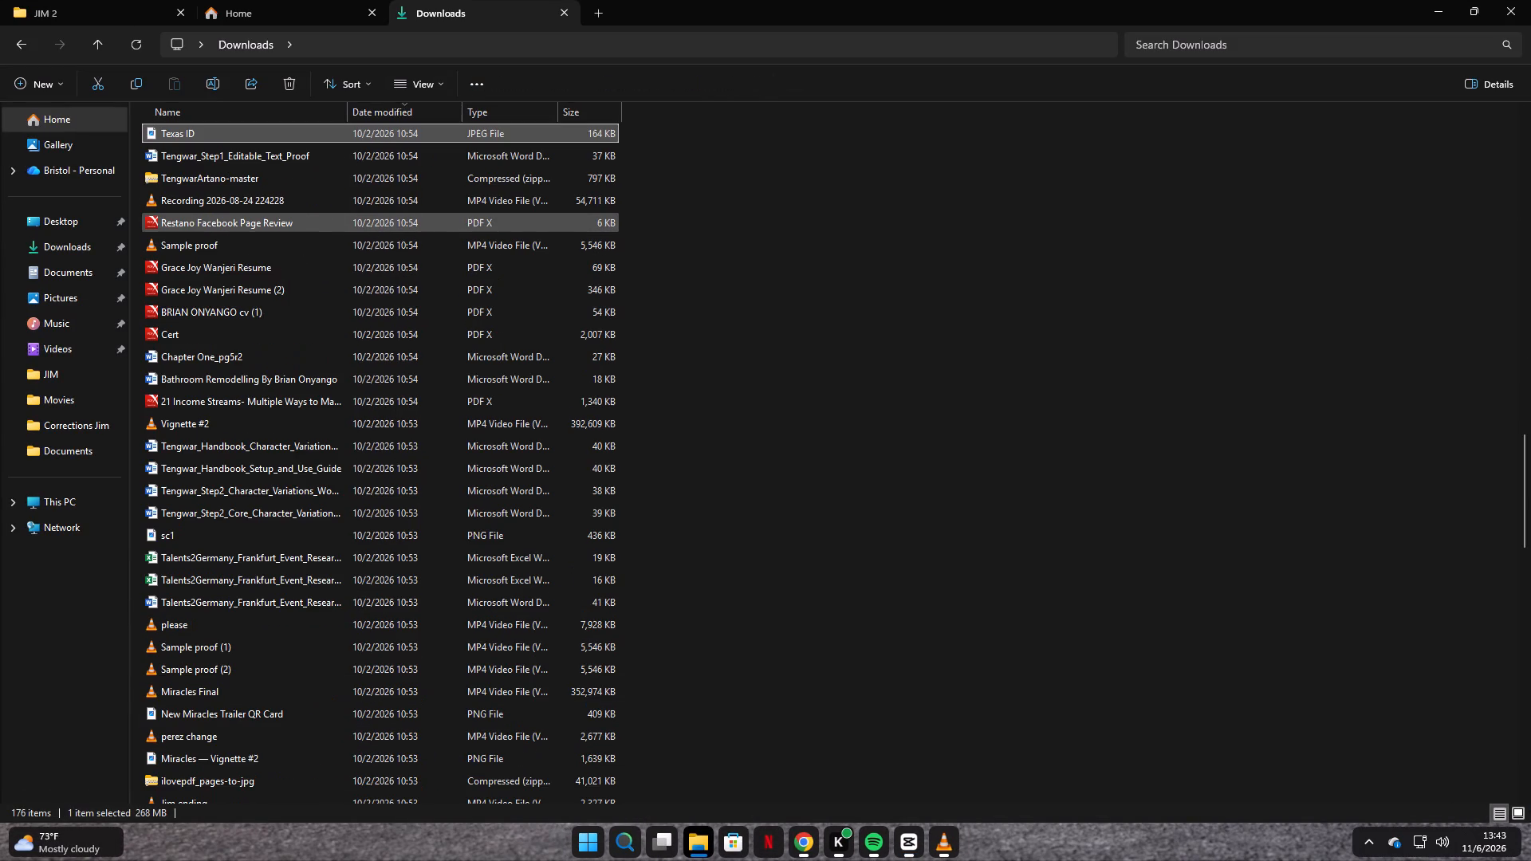
type("ttttttttttt")
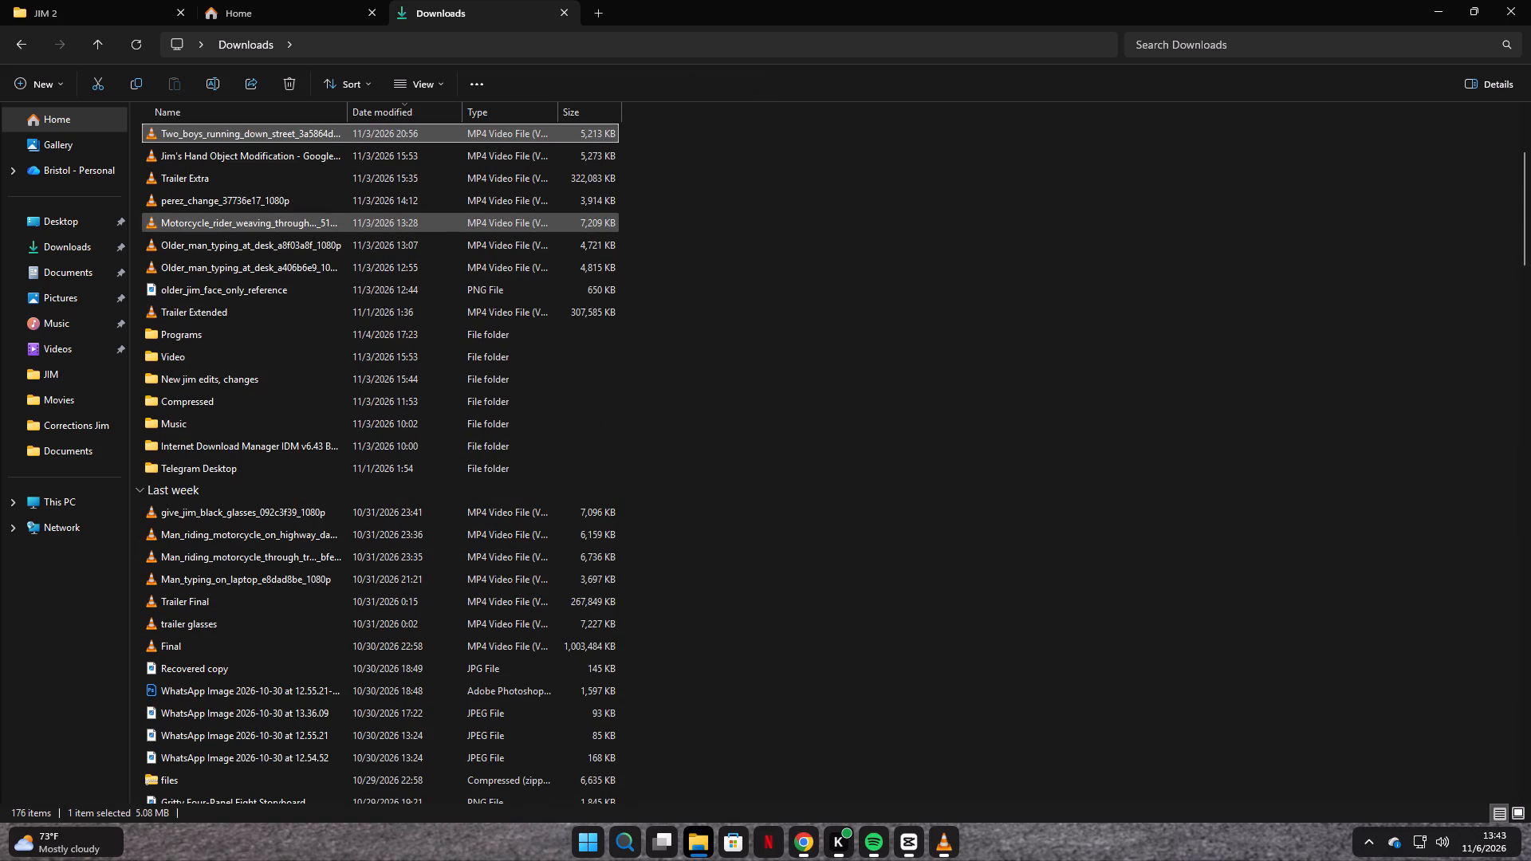
type("tt")
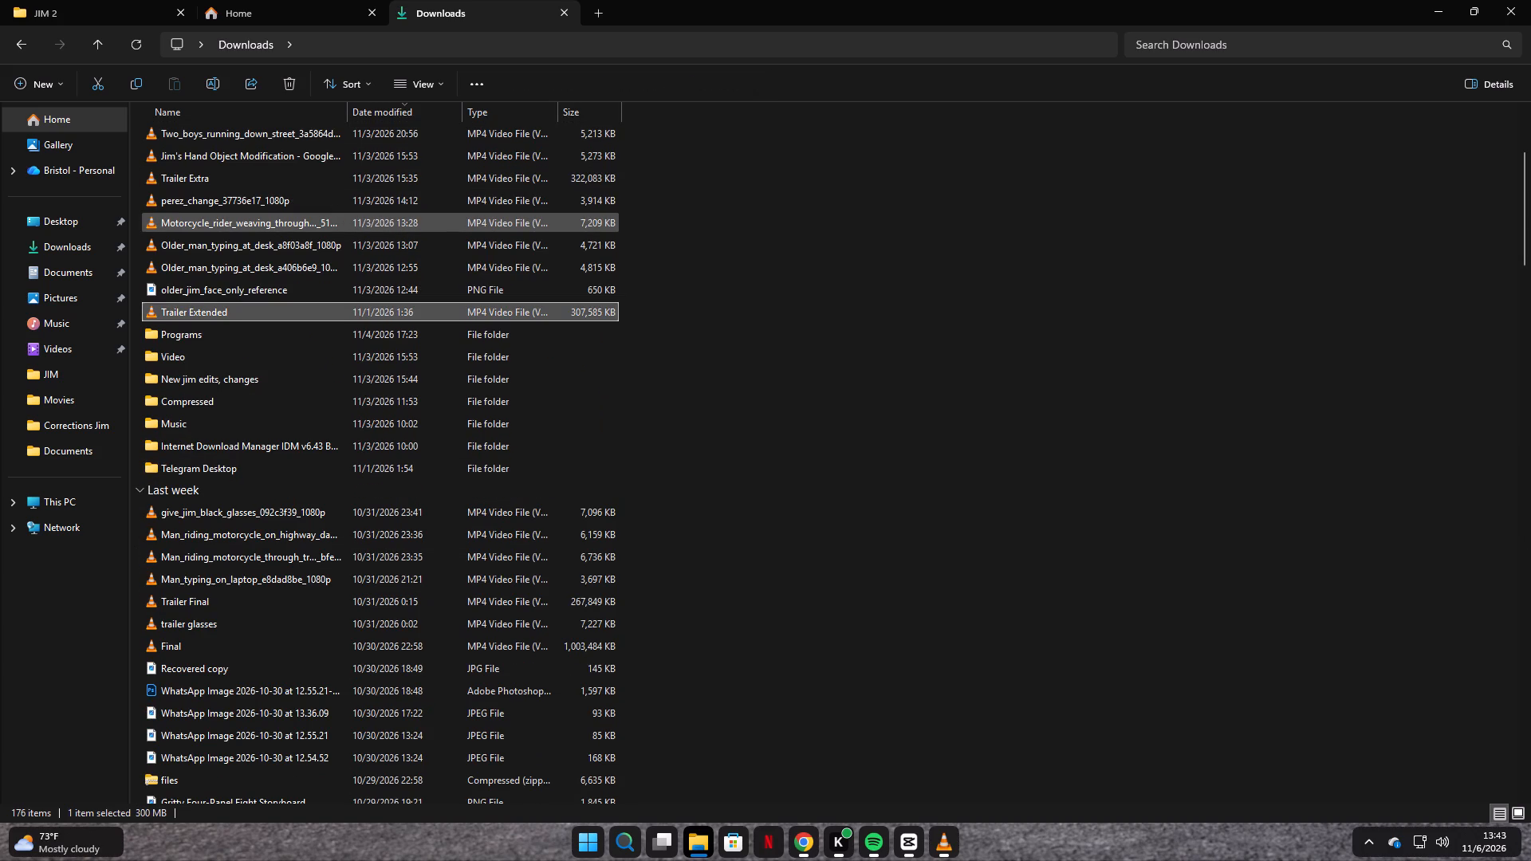
key("t")
type("tt")
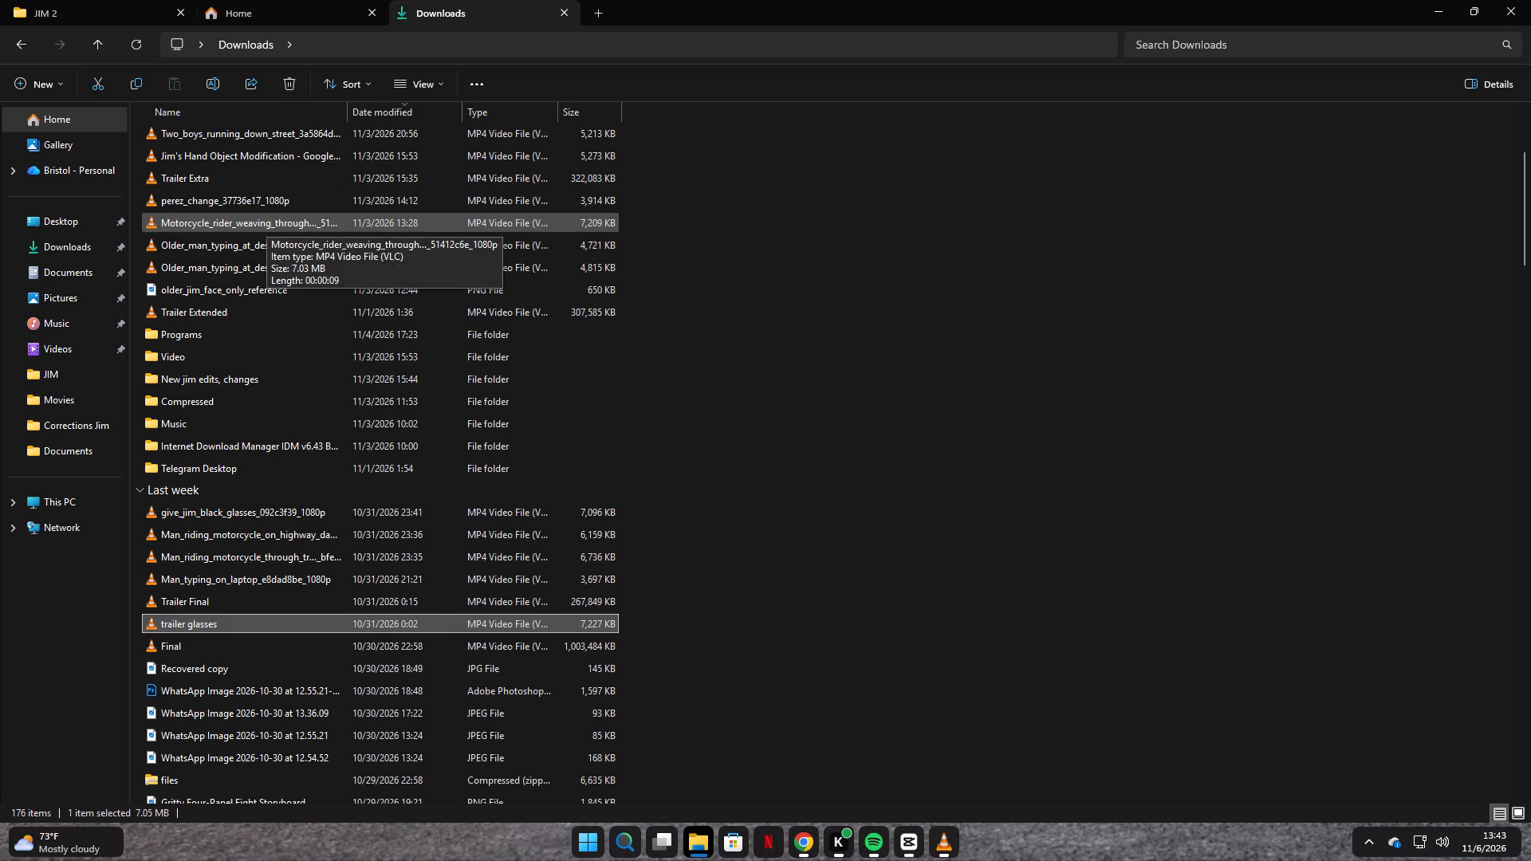
left_click(194, 607)
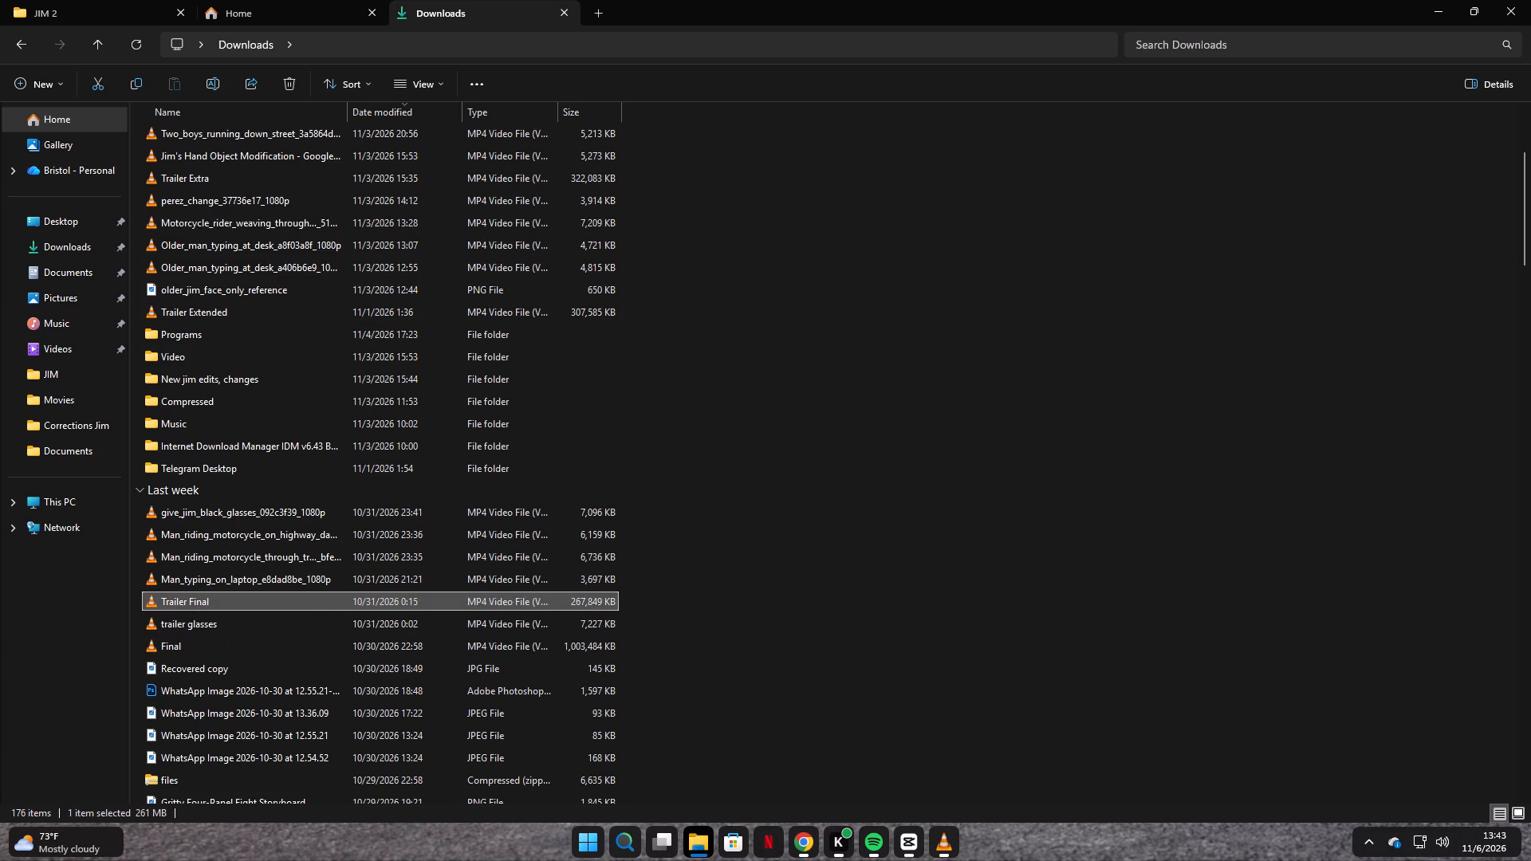
key("Delete")
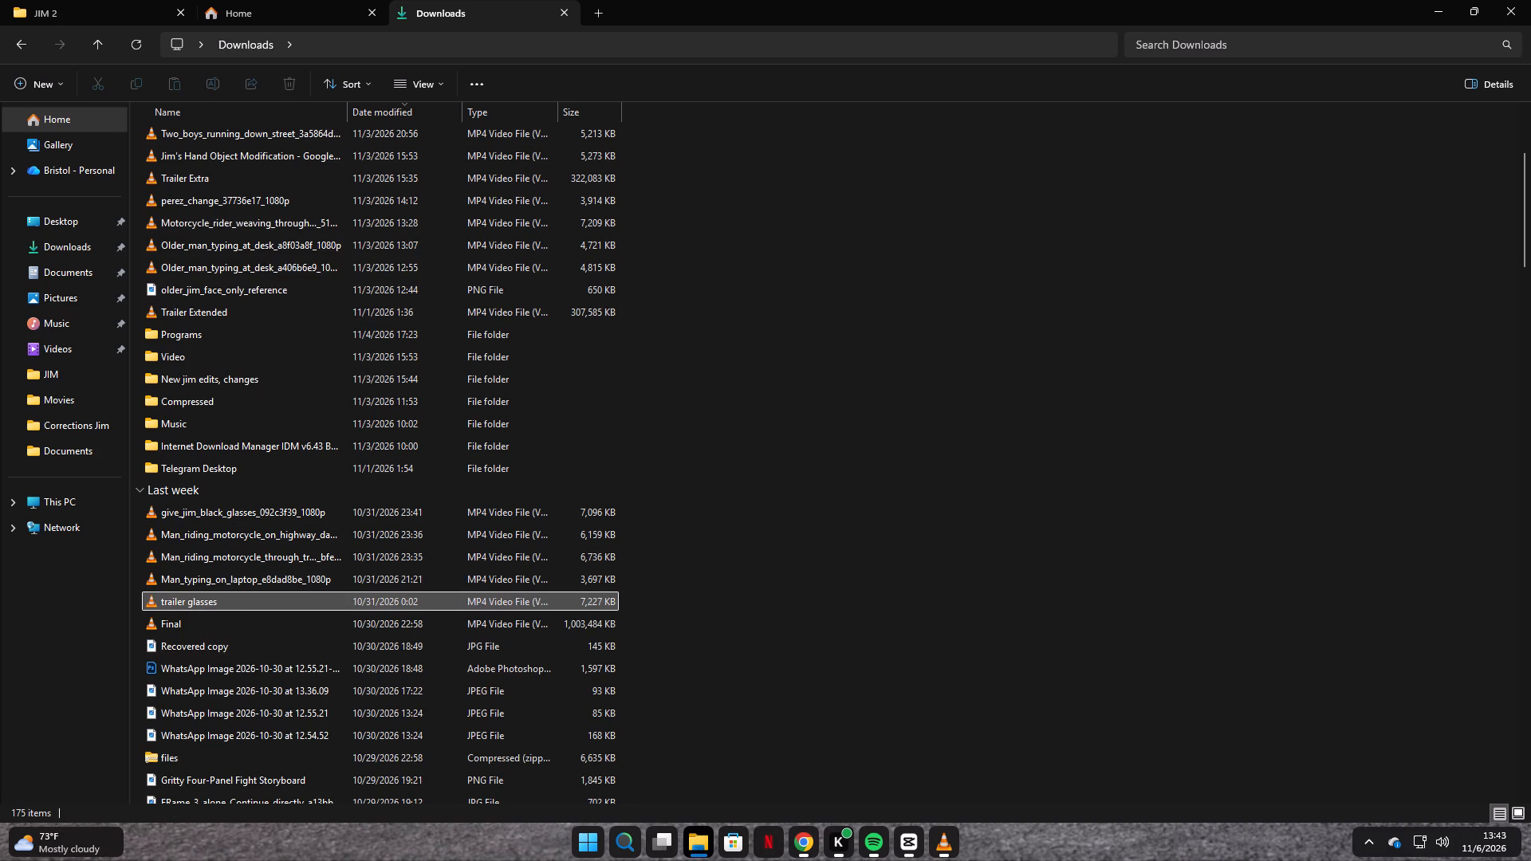
Return to CapCut and start exporting the trailer as Trailer Final with the current export settings.
left_click(1428, 14)
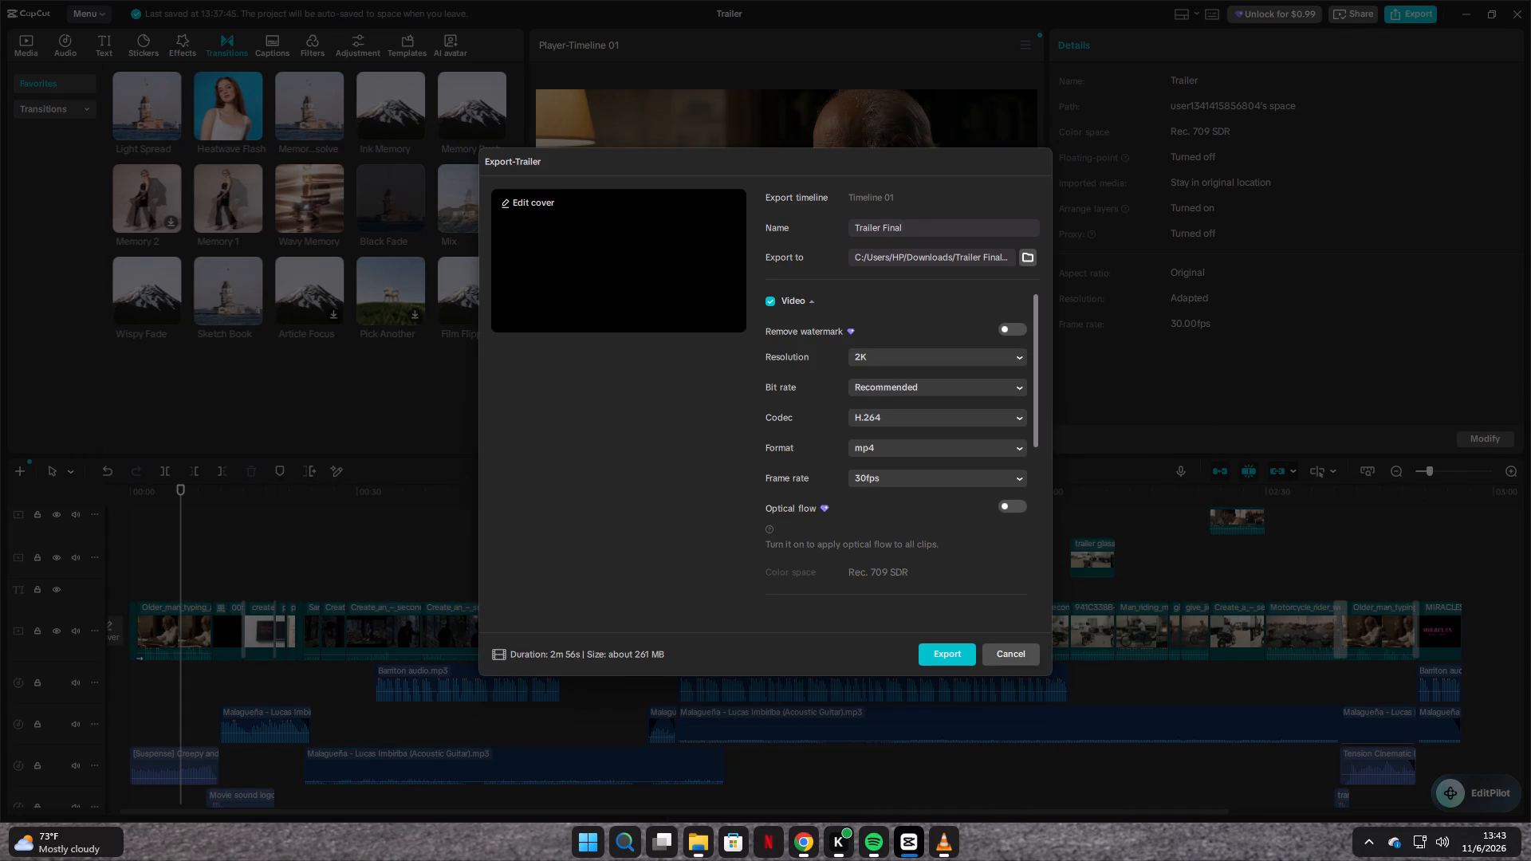
left_click(949, 652)
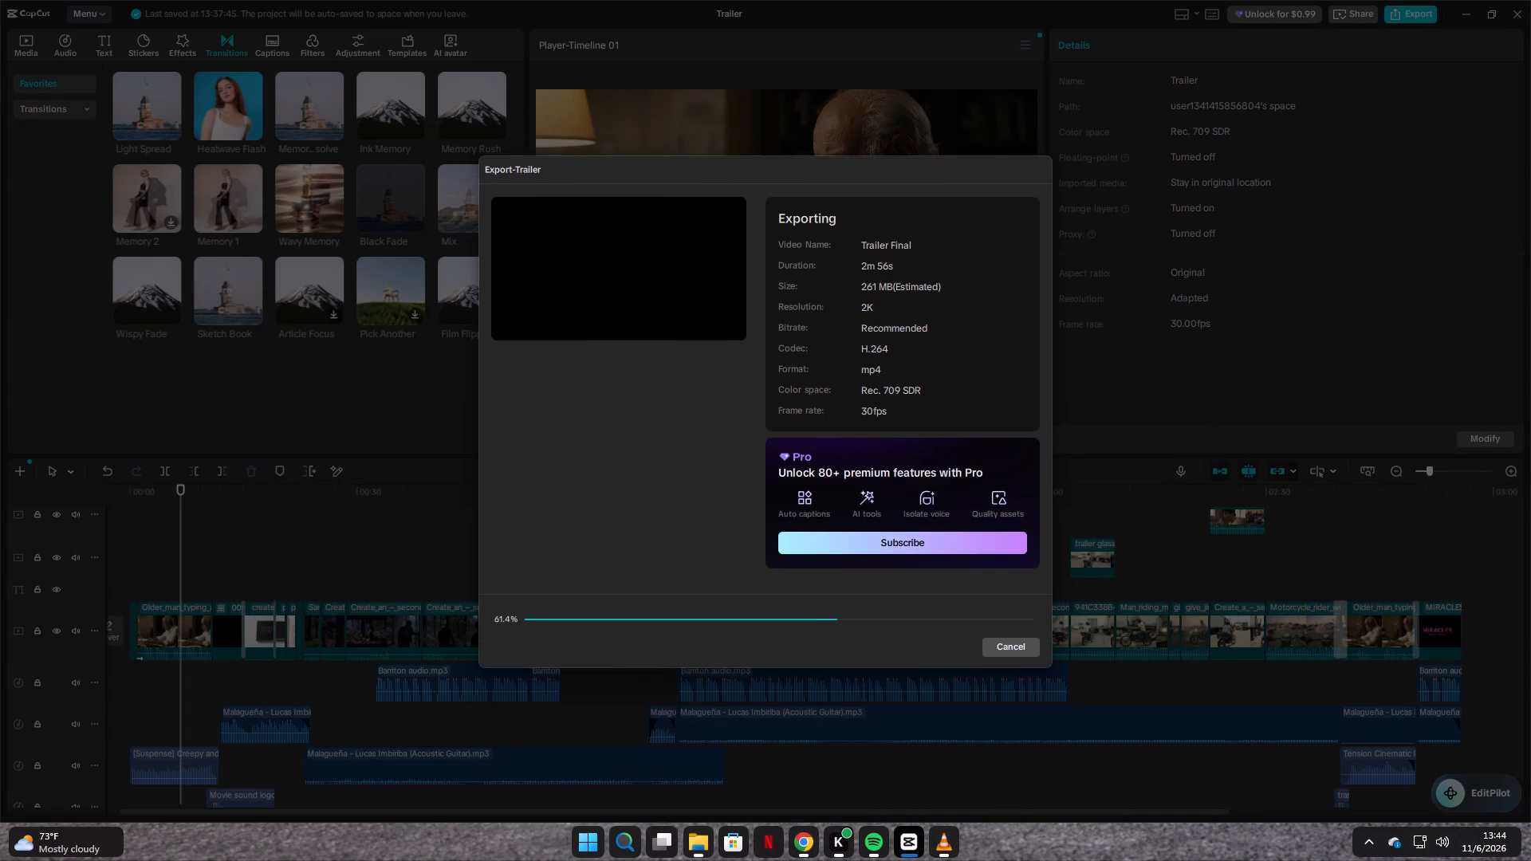
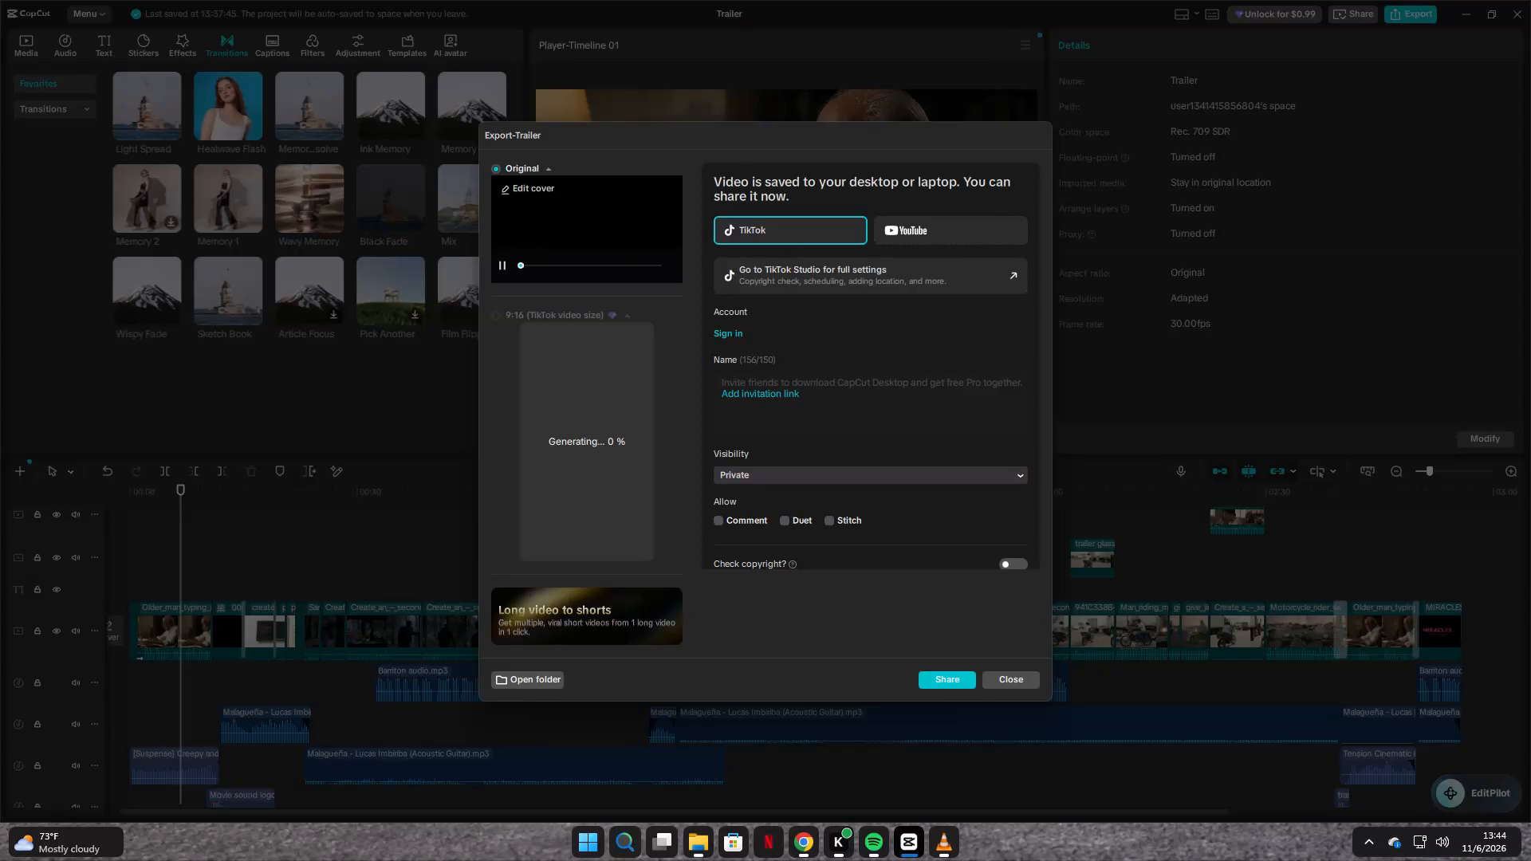
Dismiss the sharing window for the exported trailer without sharing it and return to the timeline.
key("Escape")
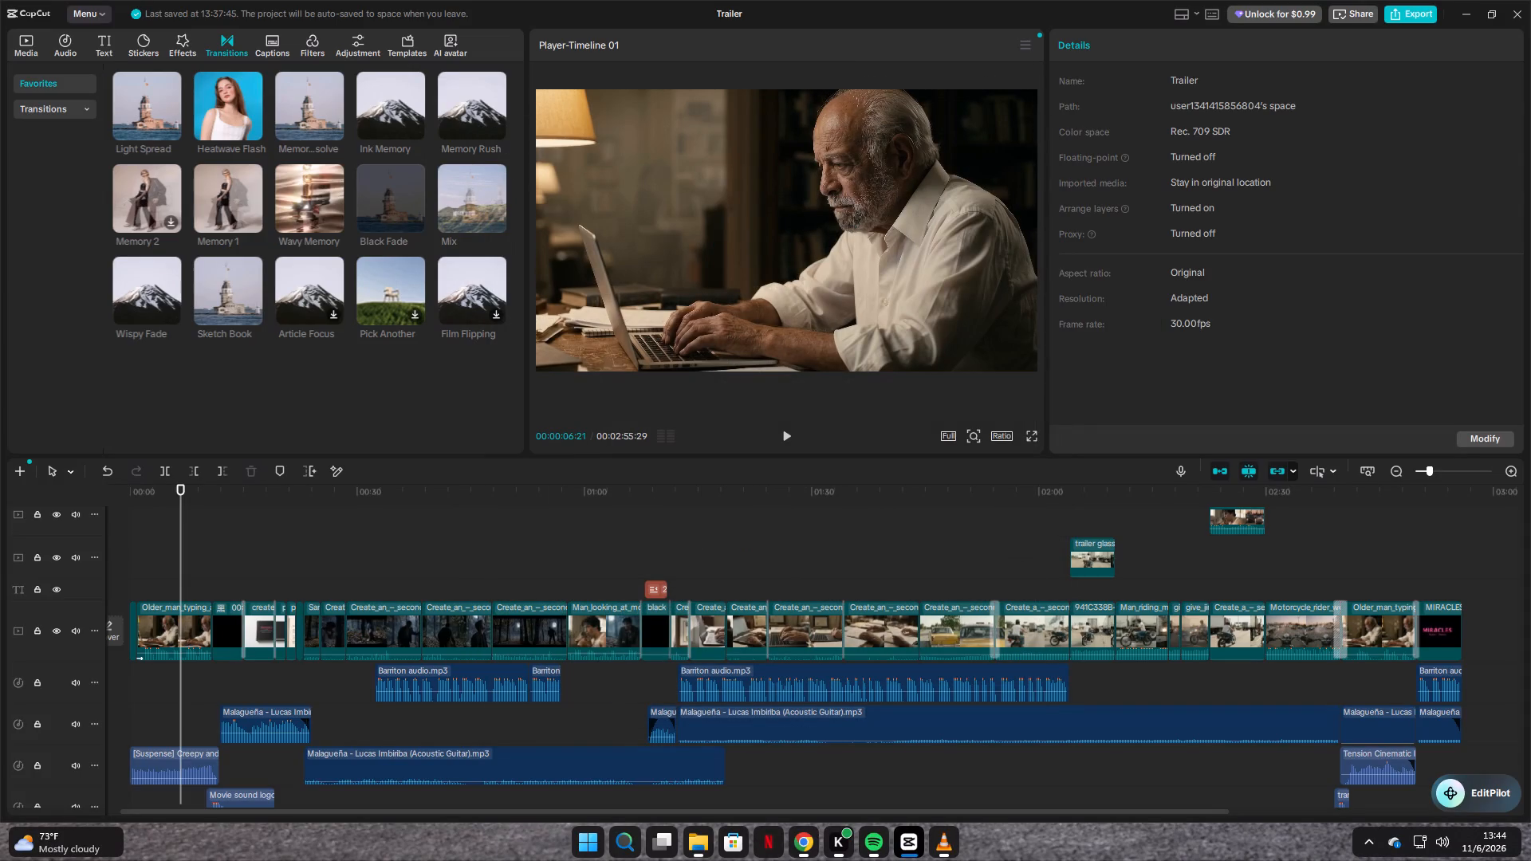
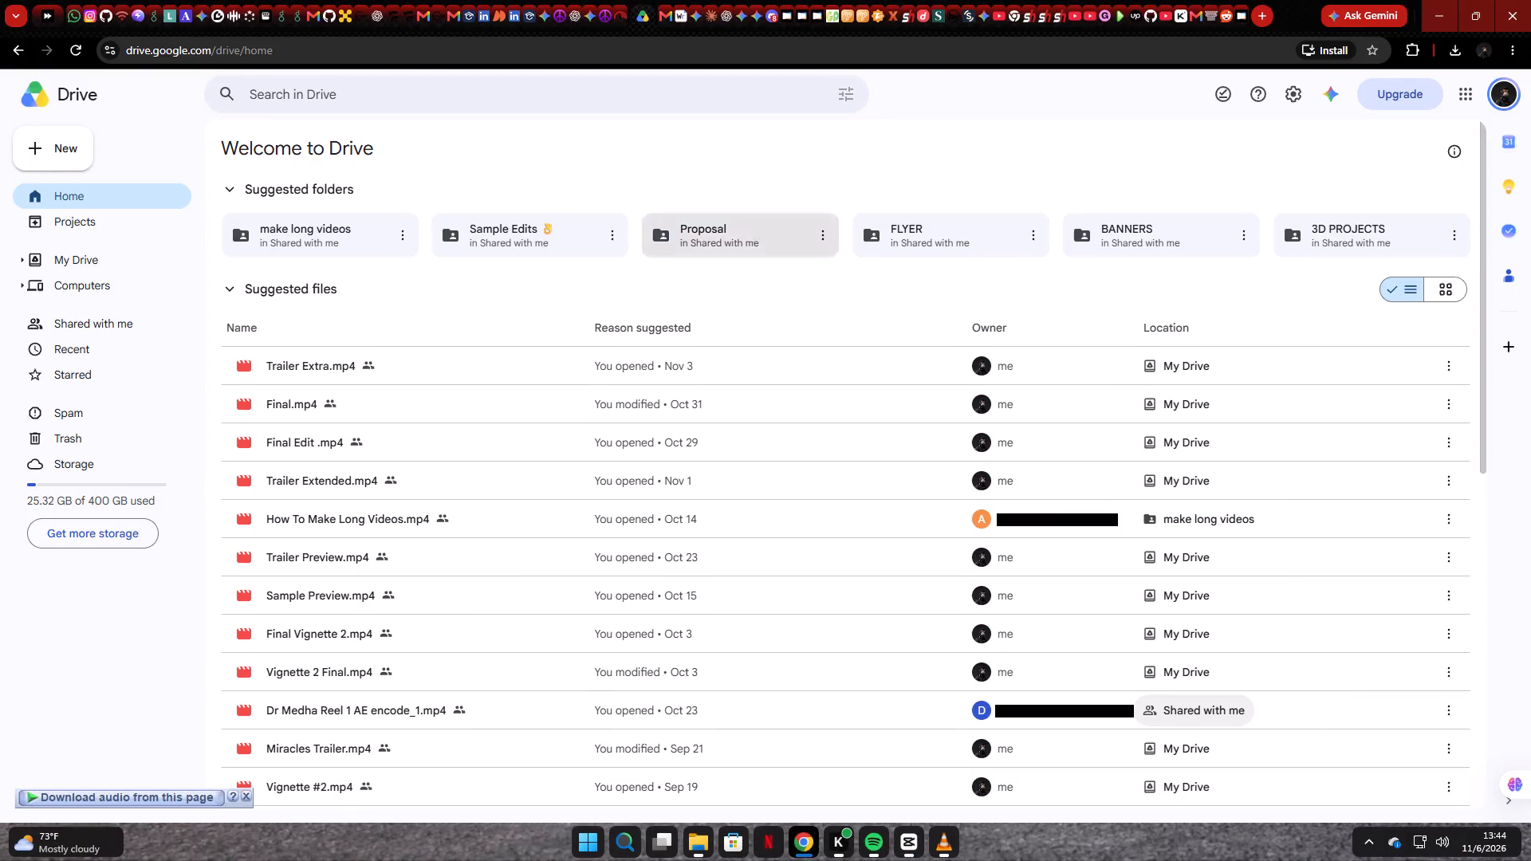
Upload the exported Trailer Final video from the Downloads folder to Google Drive.
left_click(74, 159)
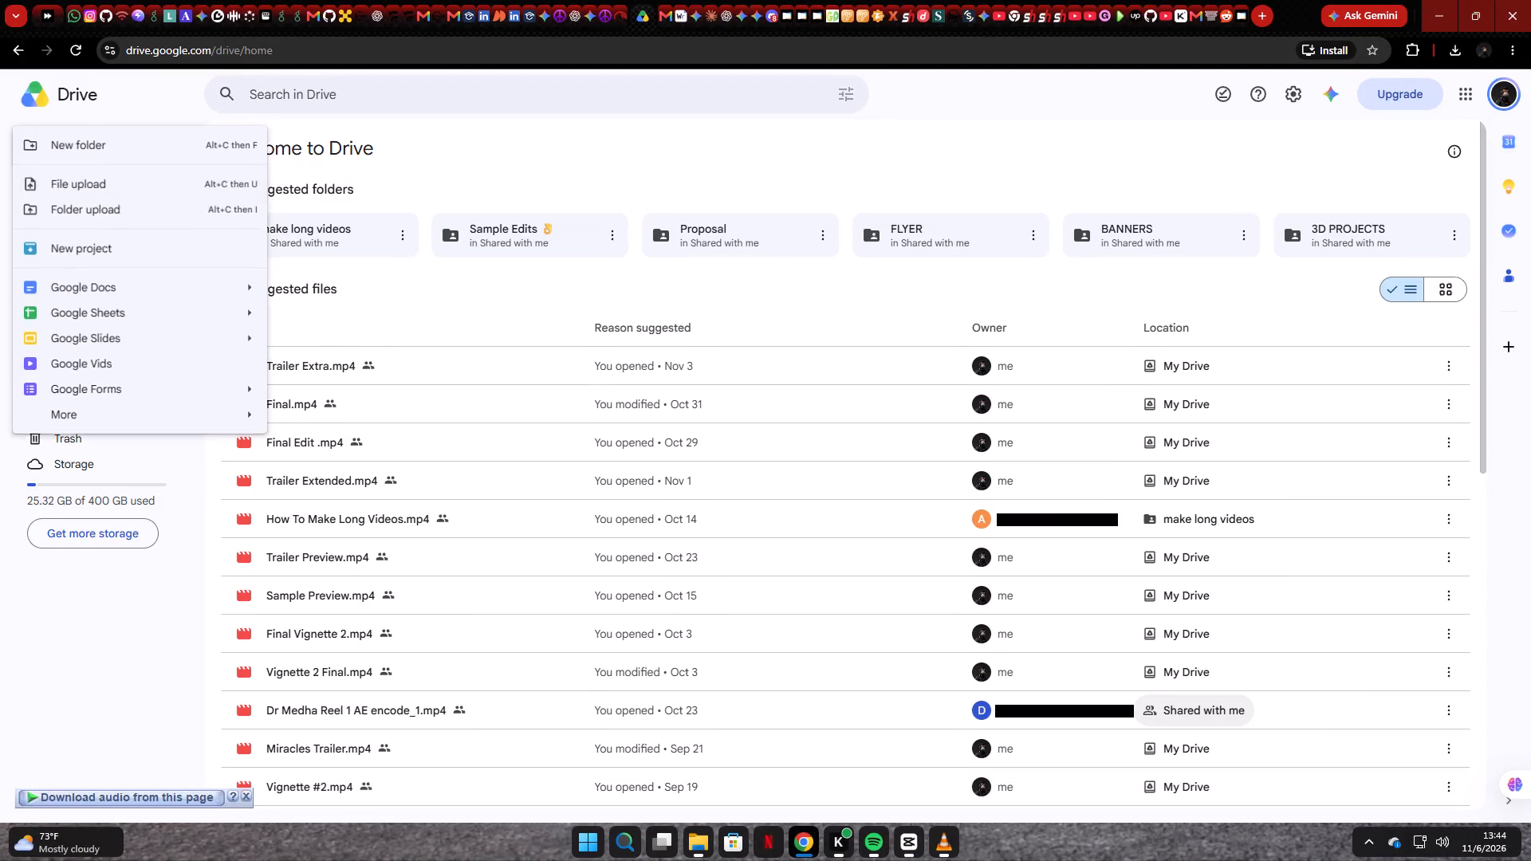
left_click(83, 187)
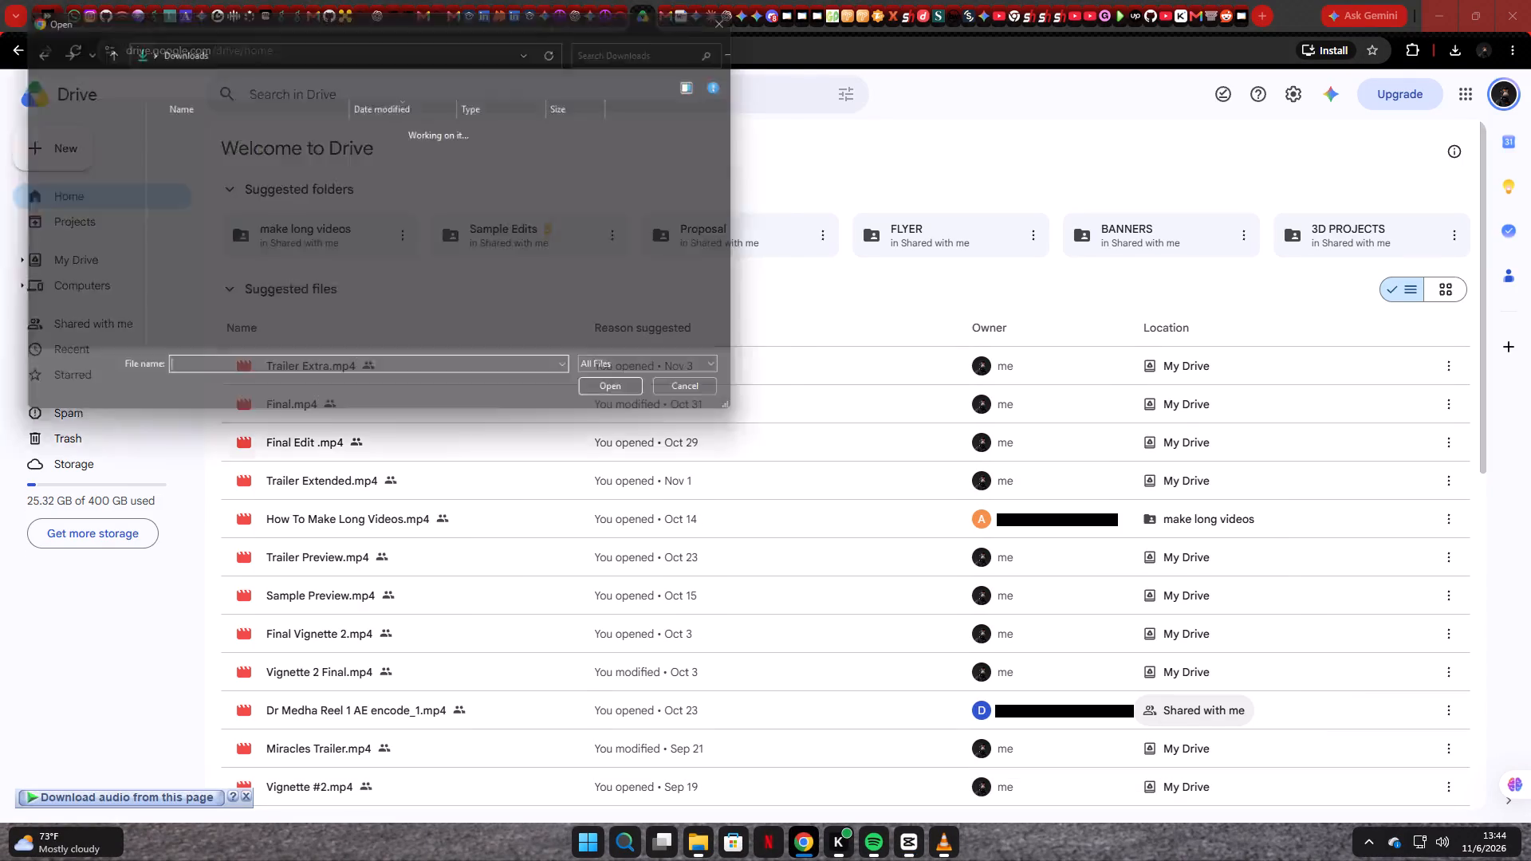
left_click(208, 155)
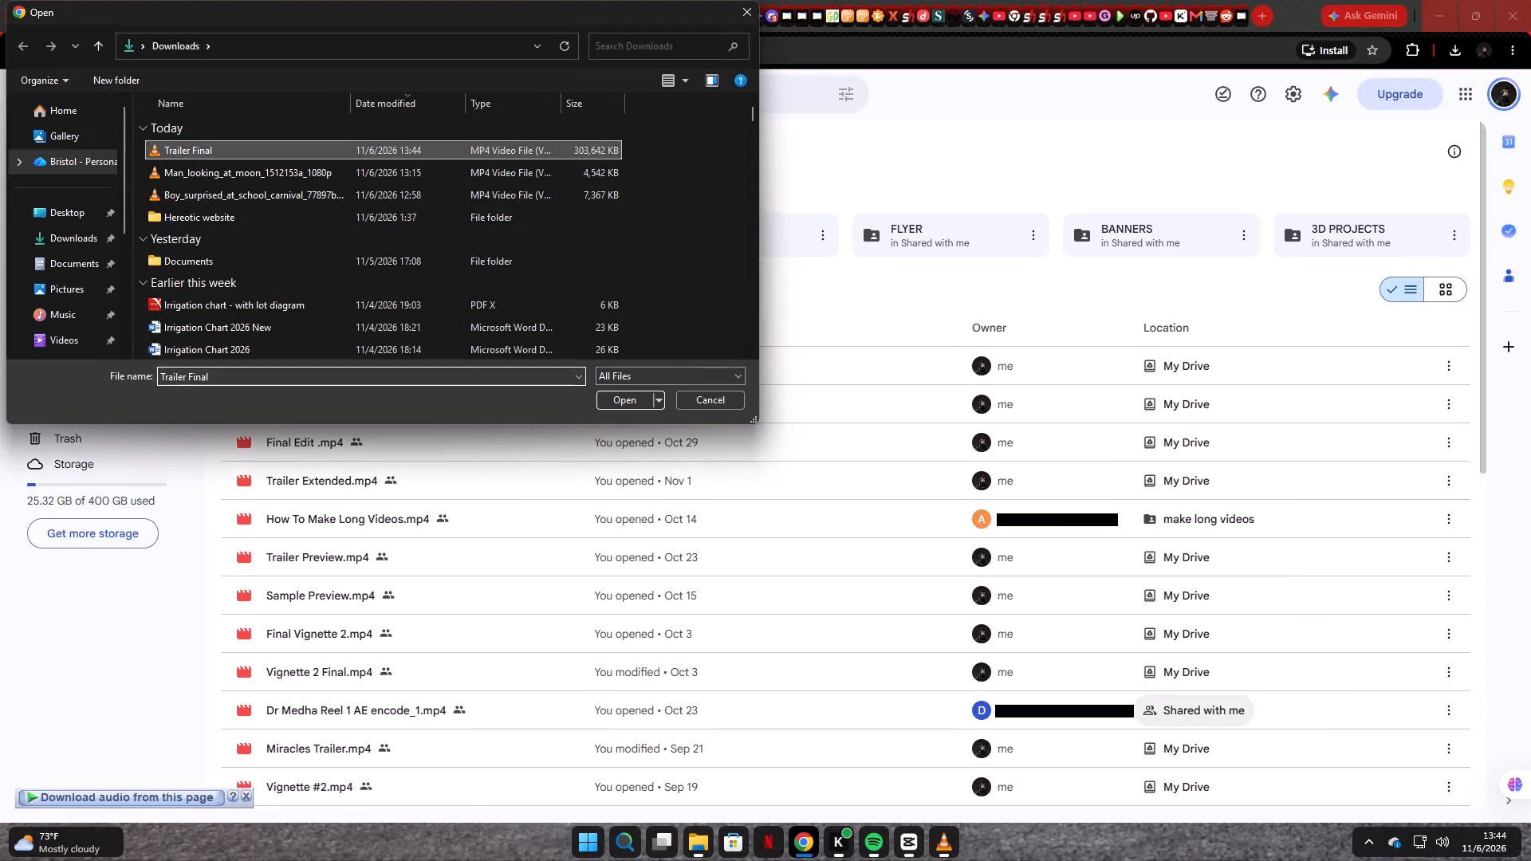
left_click(607, 396)
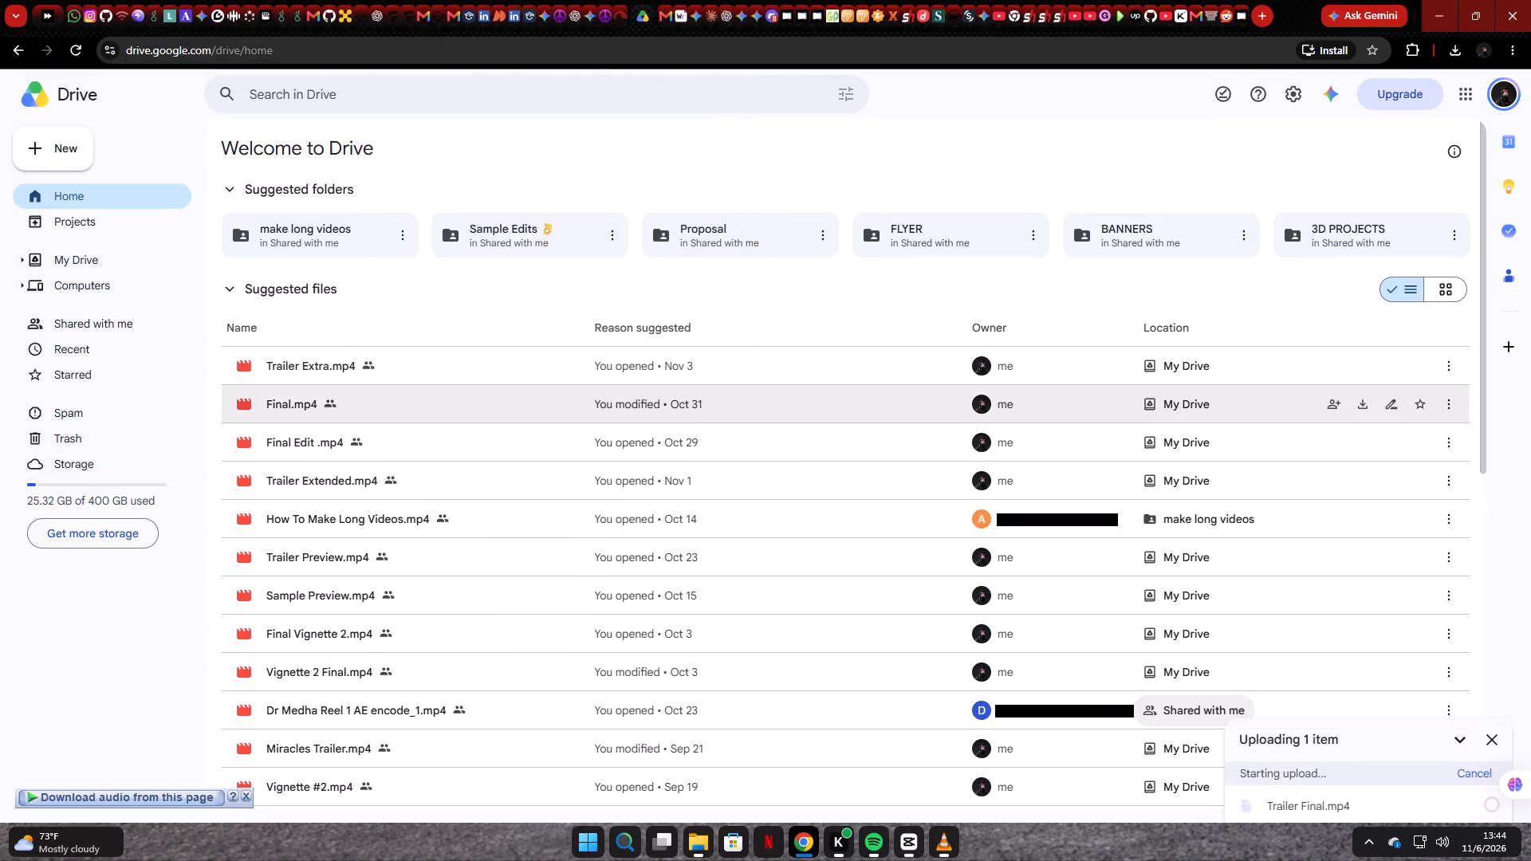
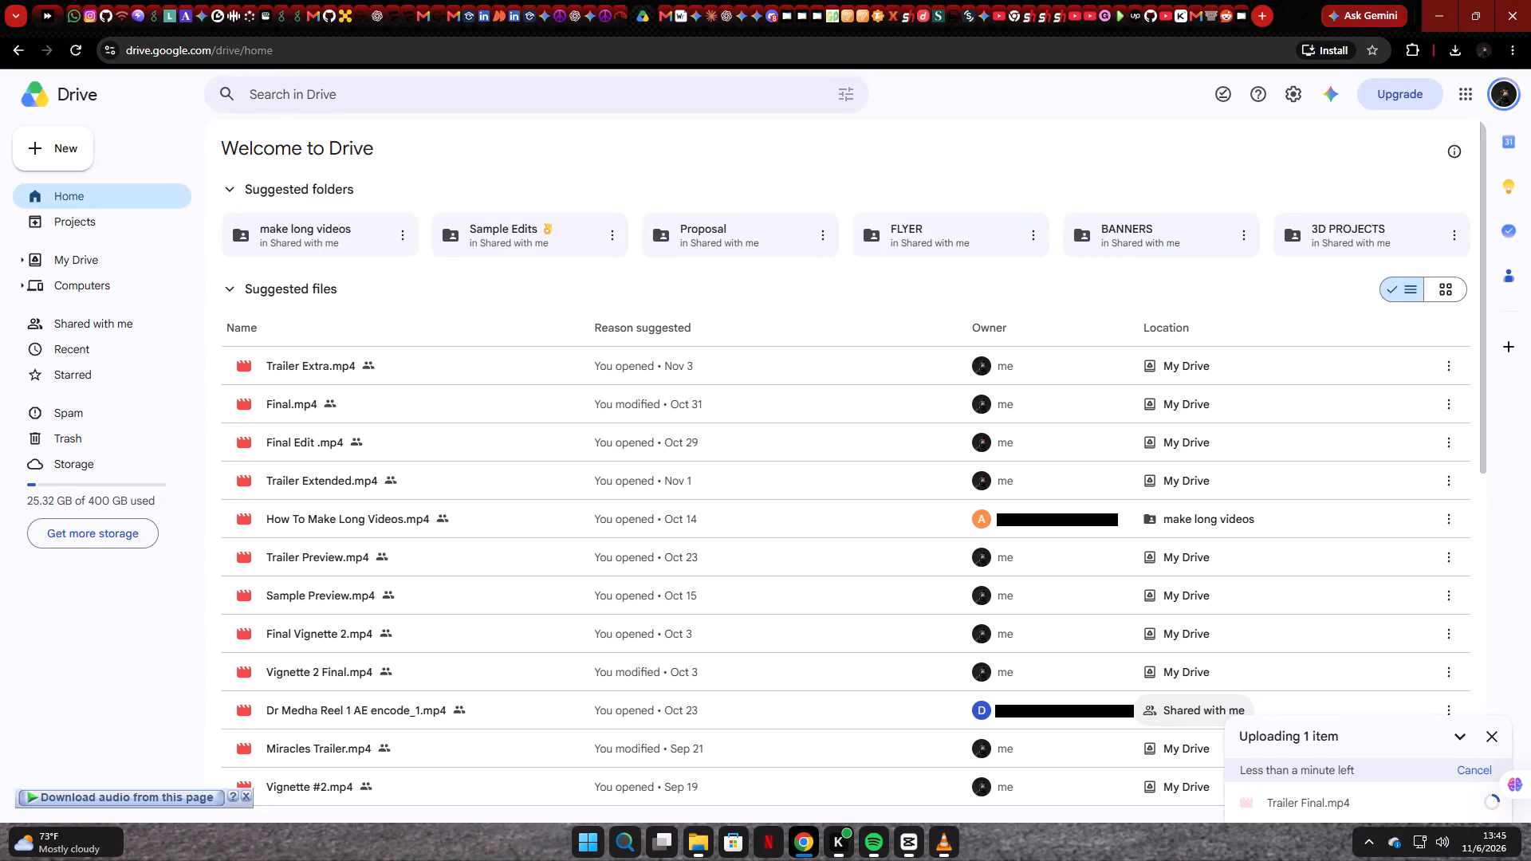
Switch to CapCut, leave the Trailer project for the home page, and delete both 03:14 Vignette videos from the space's media.
left_click(907, 837)
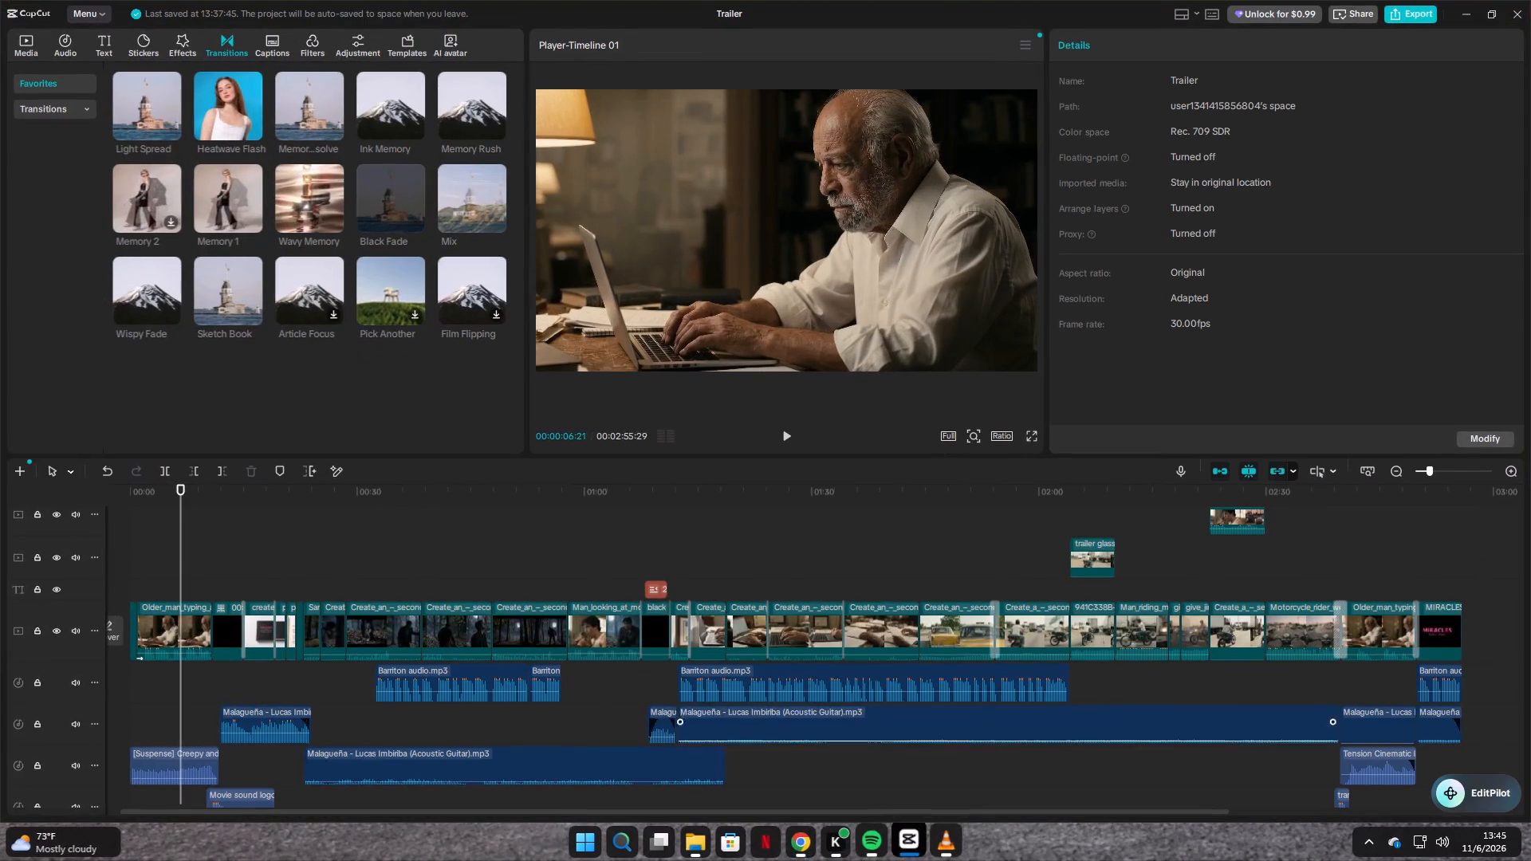
left_click(98, 18)
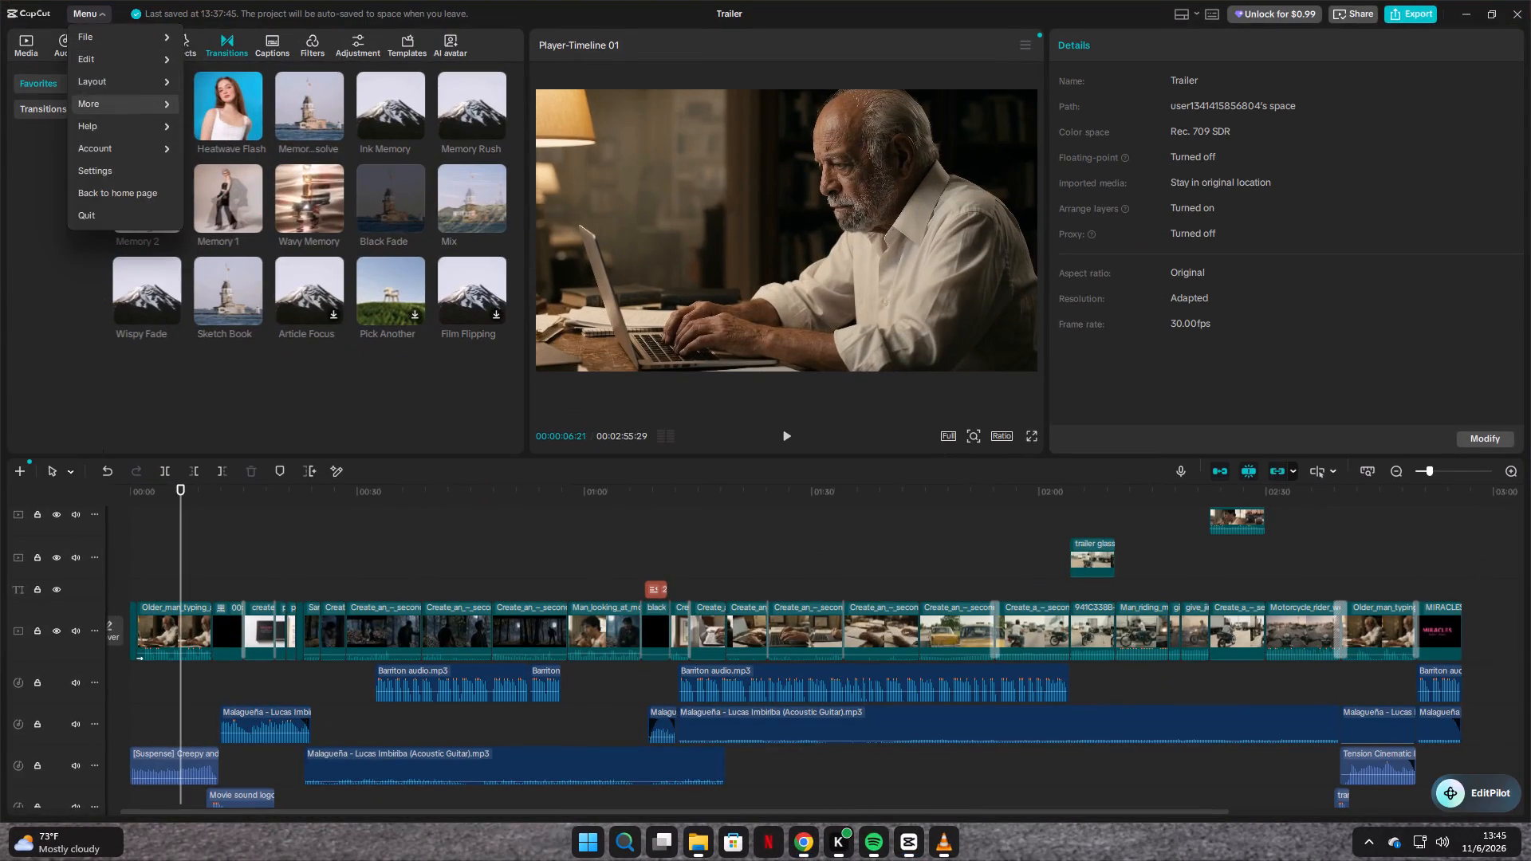
left_click(111, 191)
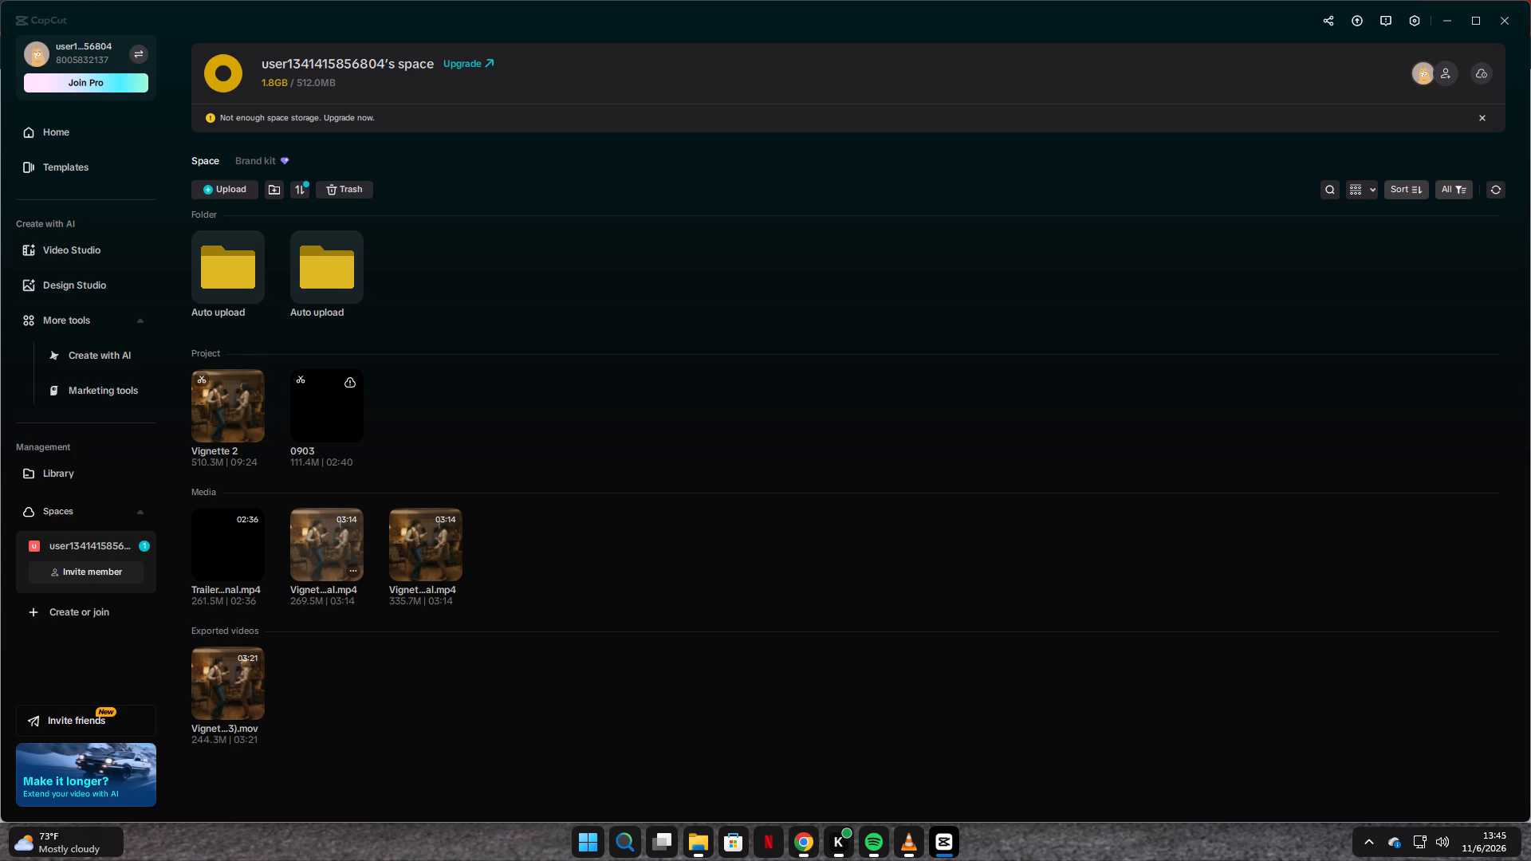
left_click(351, 572)
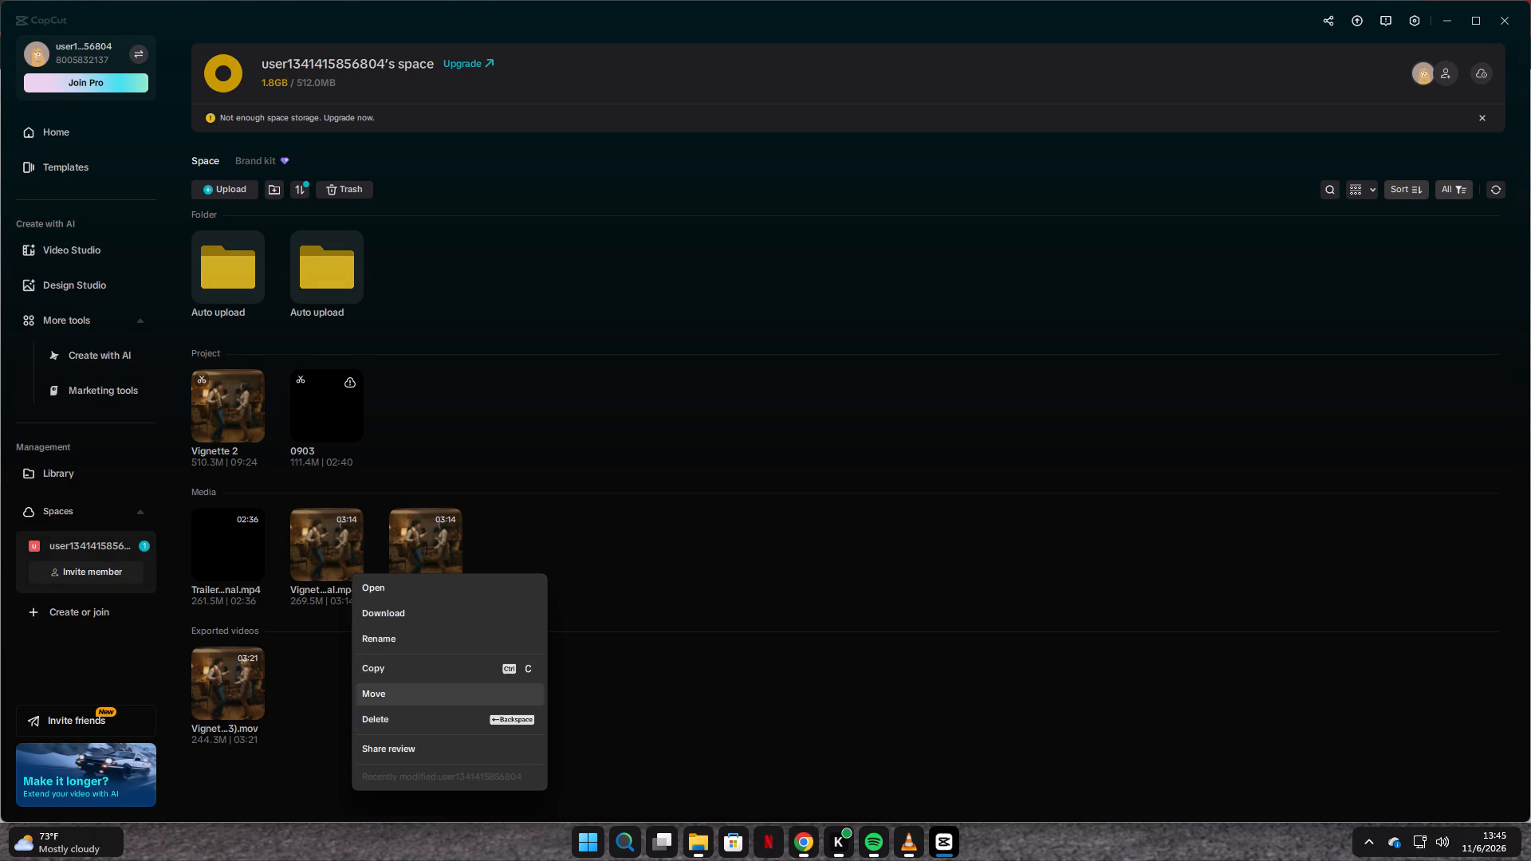
left_click(395, 726)
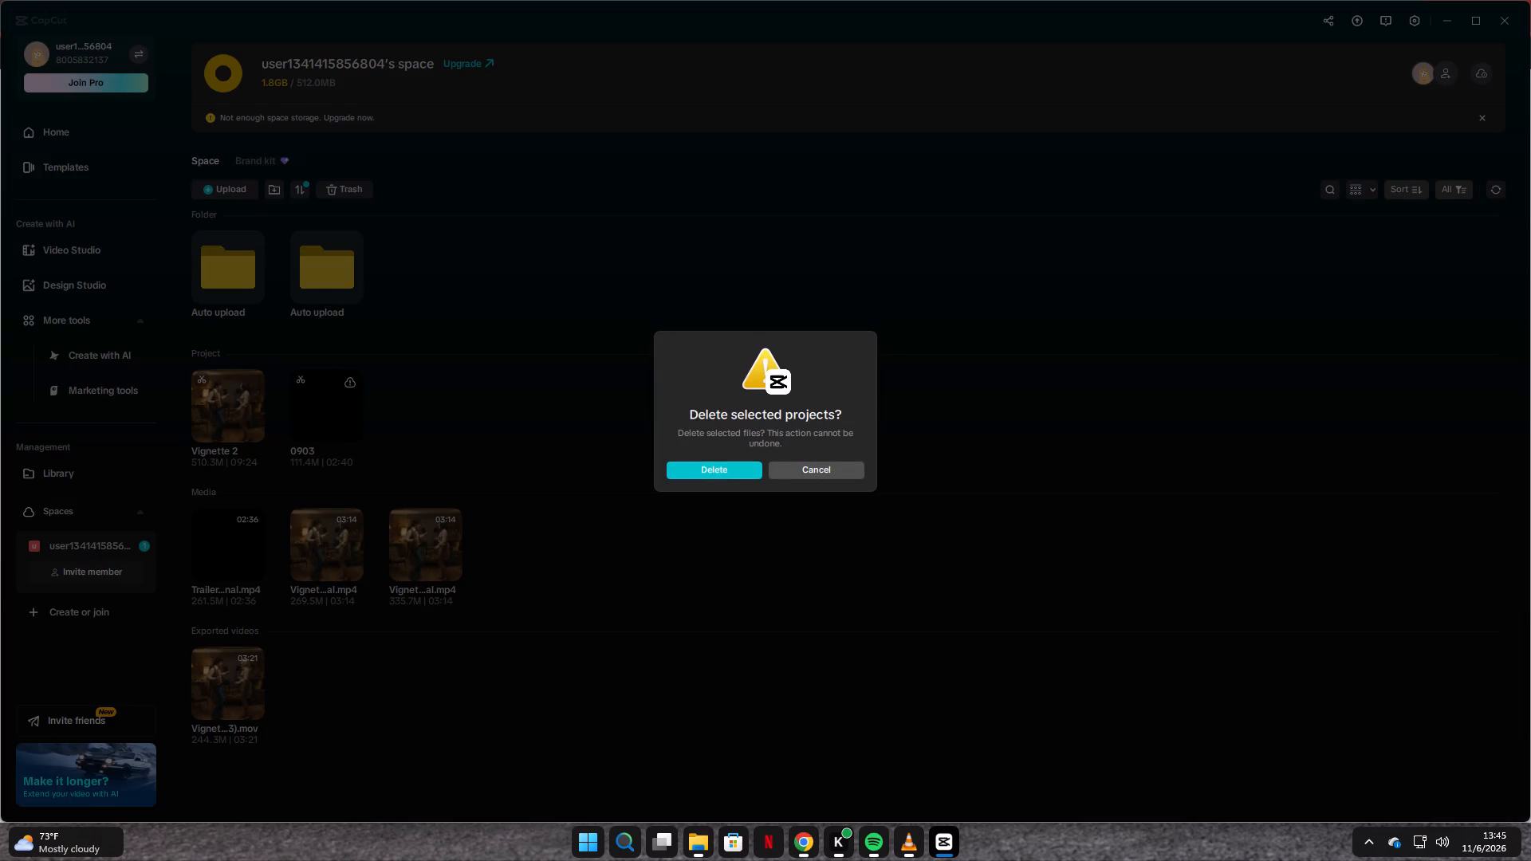
left_click(733, 473)
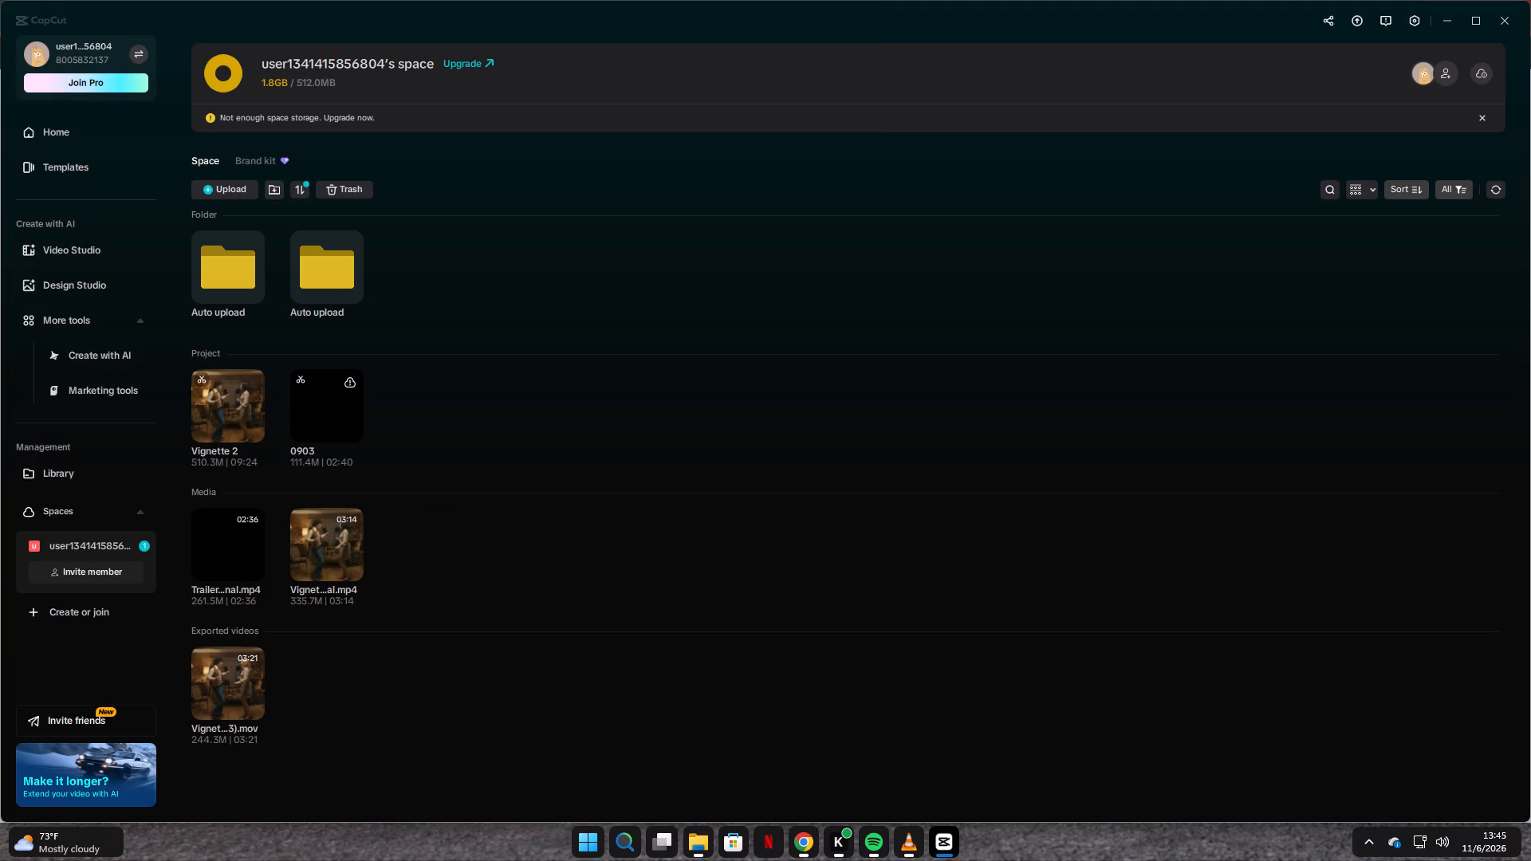
left_click(351, 573)
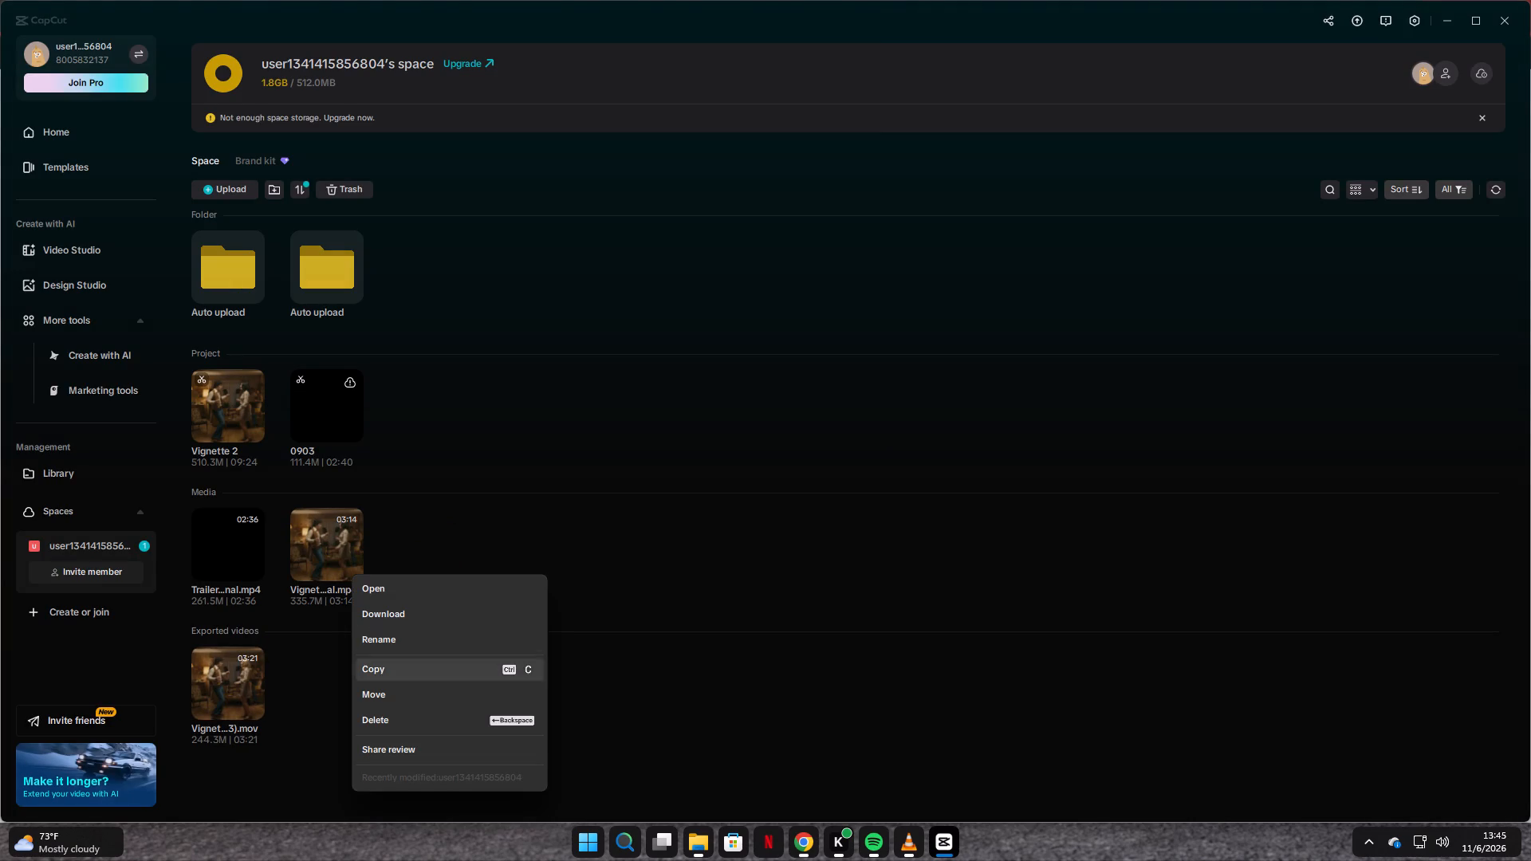
left_click(390, 720)
left_click(693, 469)
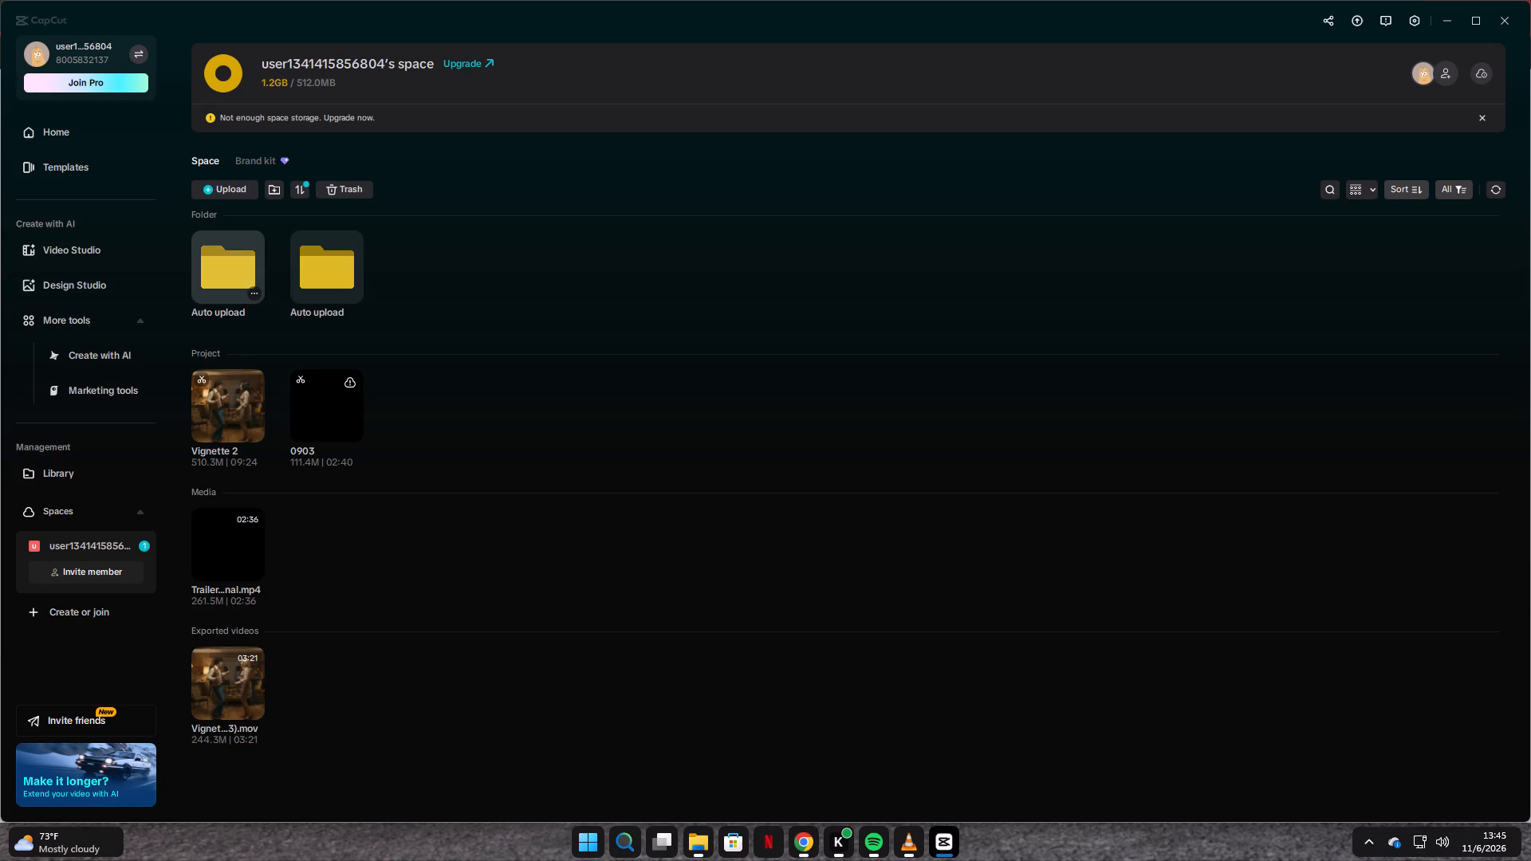
Look through the contents of both Auto upload folders in the cloud space.
left_click(222, 265)
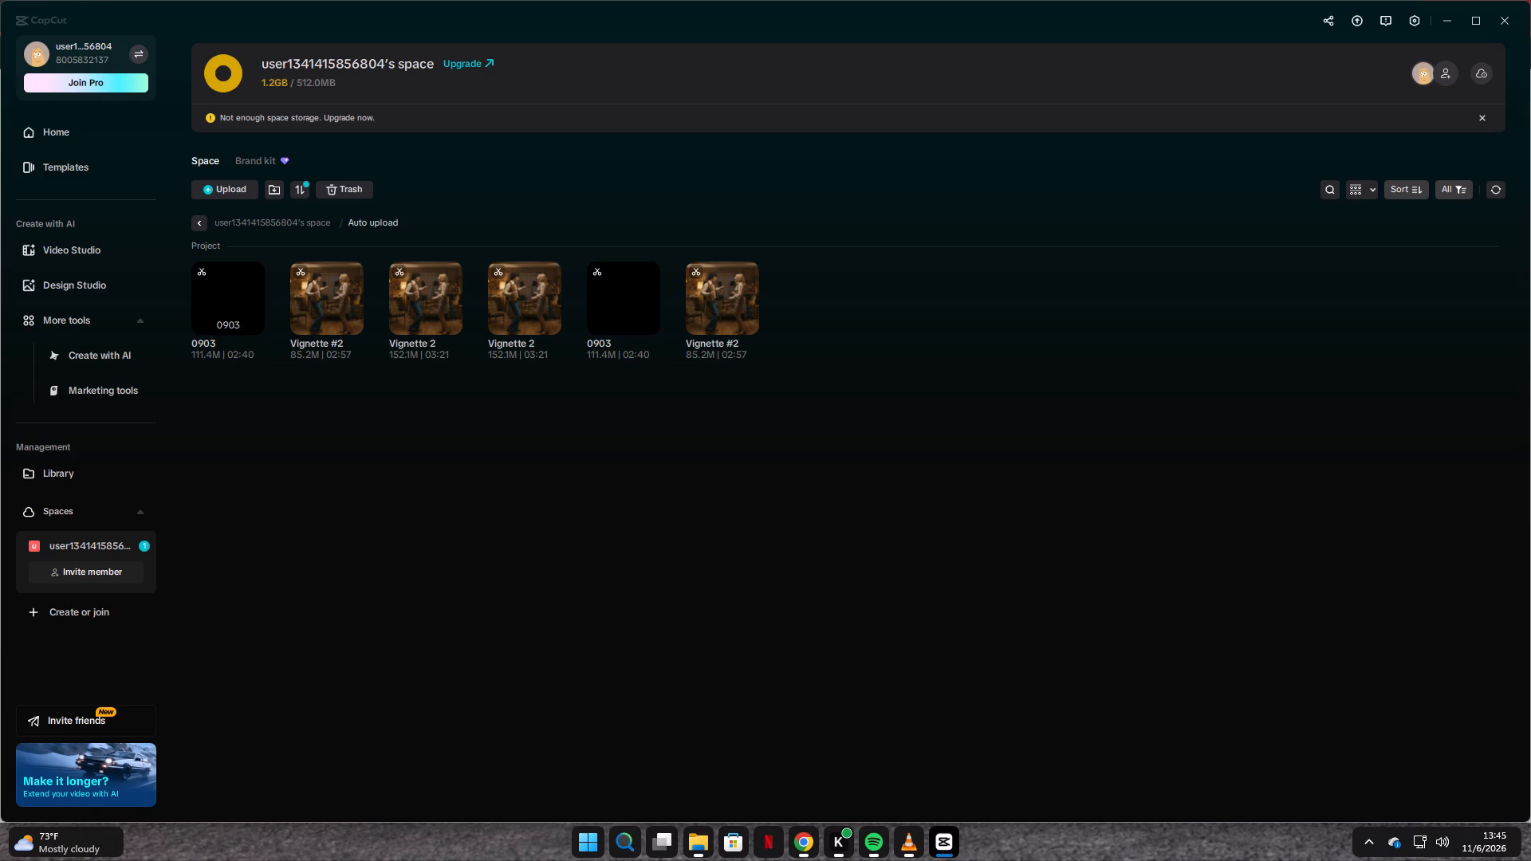
key("Escape")
left_click(201, 225)
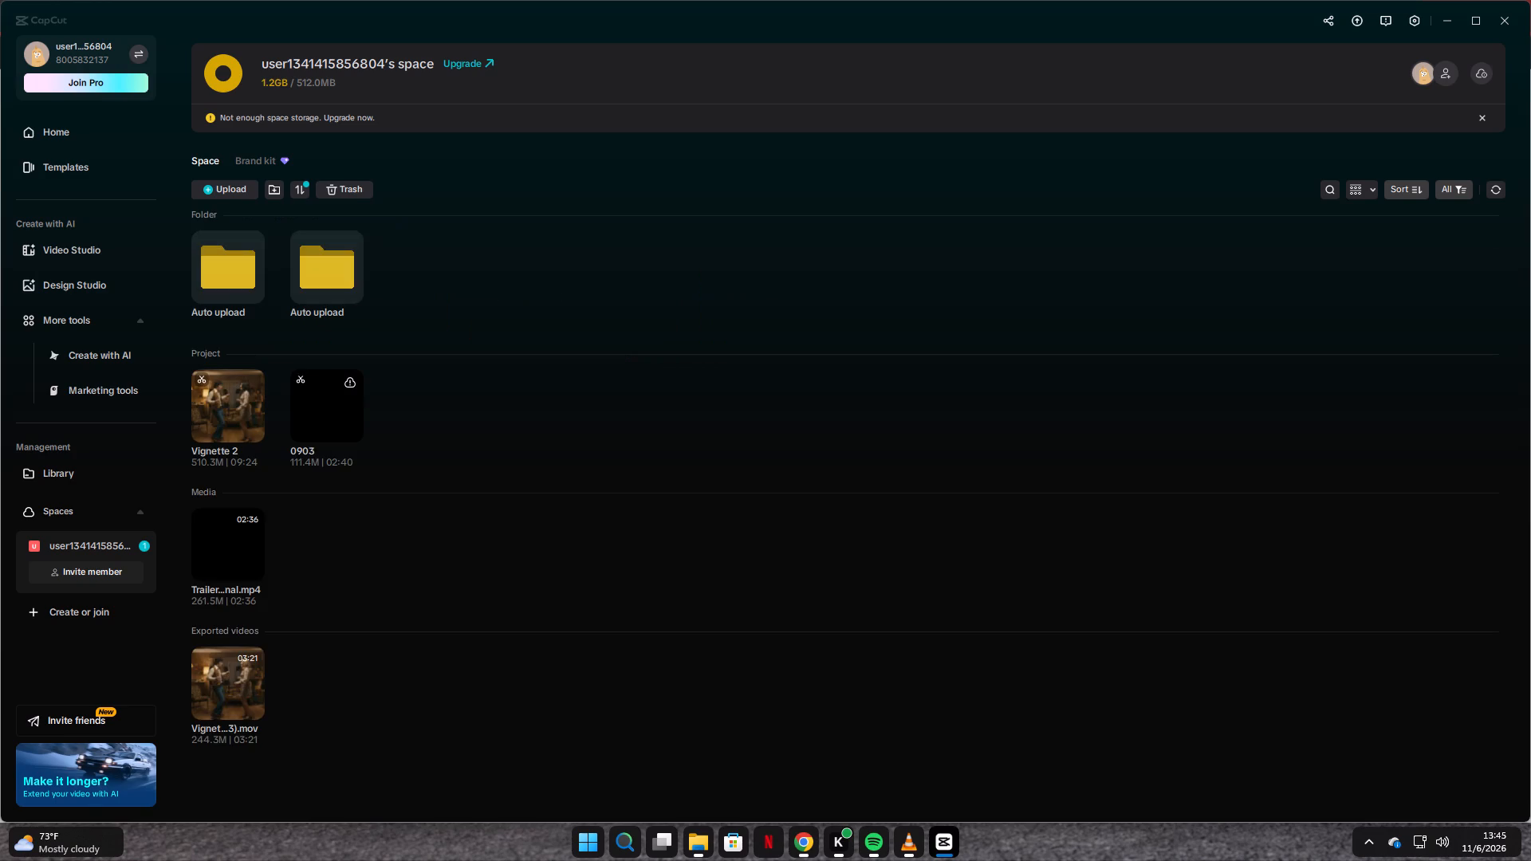
left_click(331, 271)
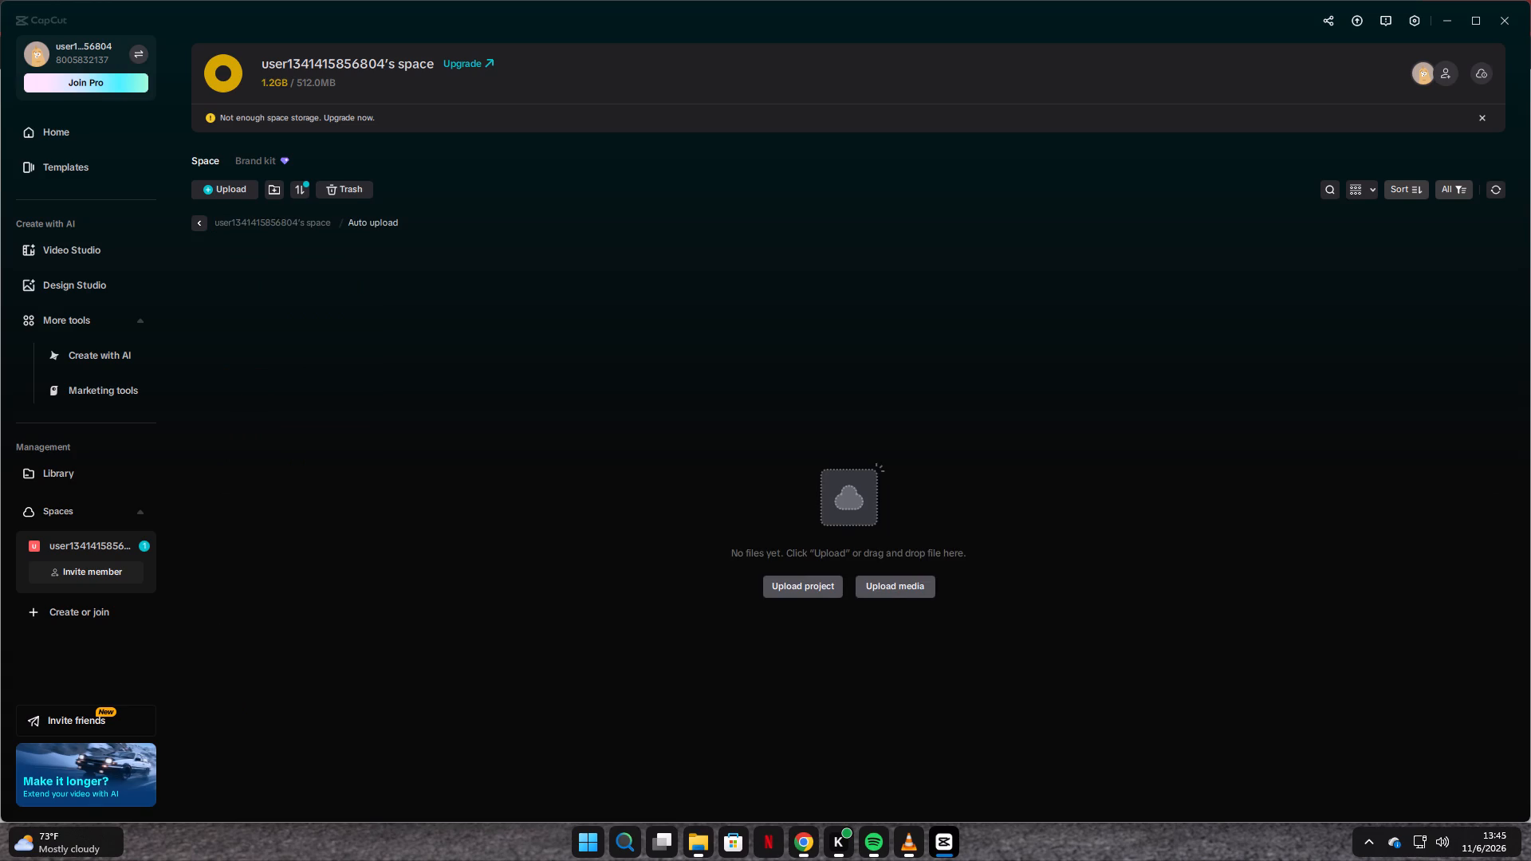
key("Escape")
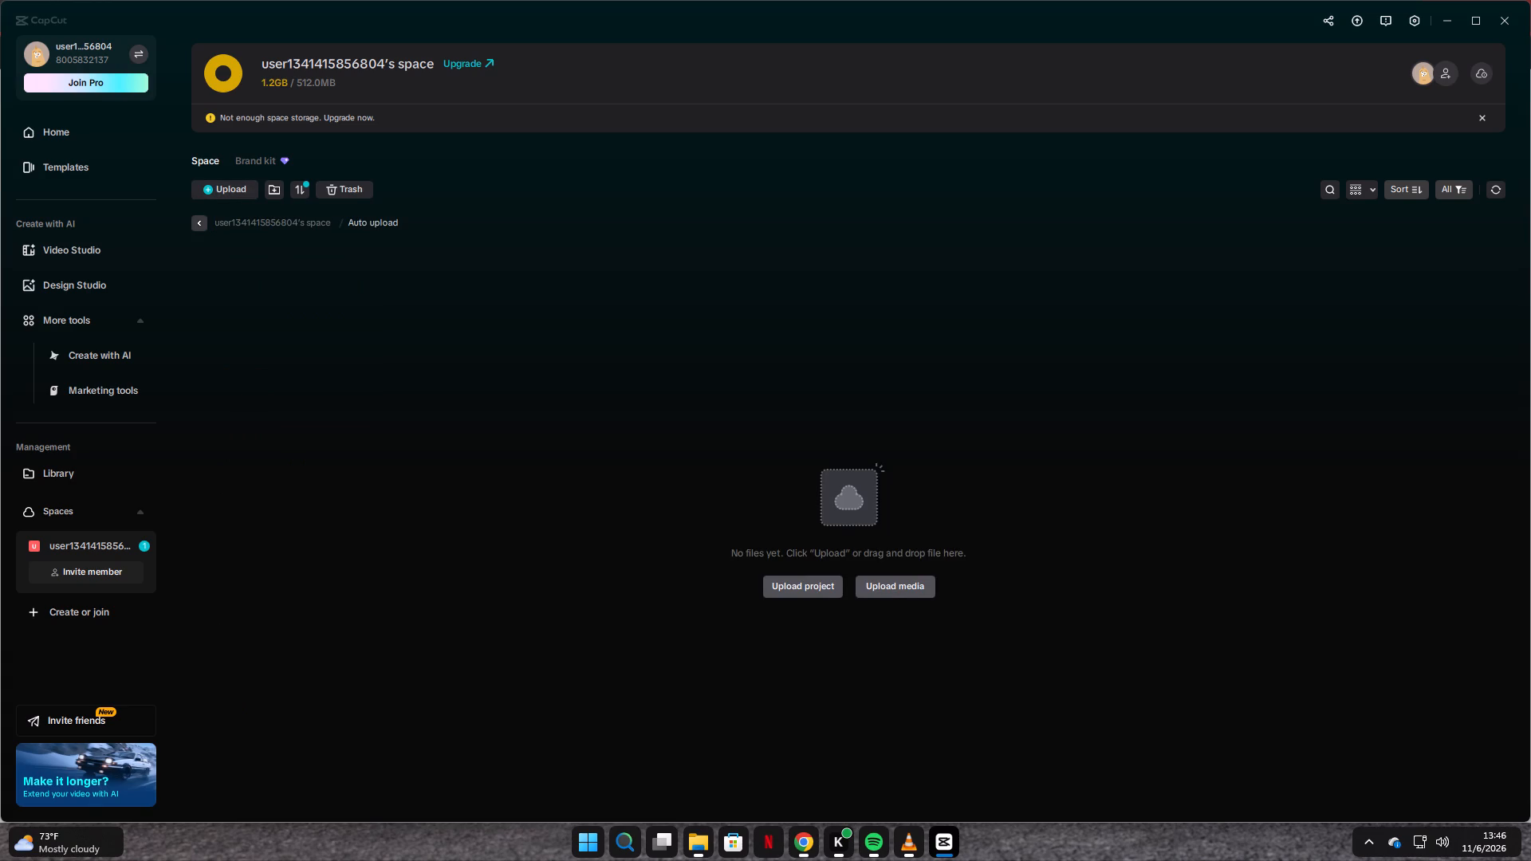
left_click(201, 224)
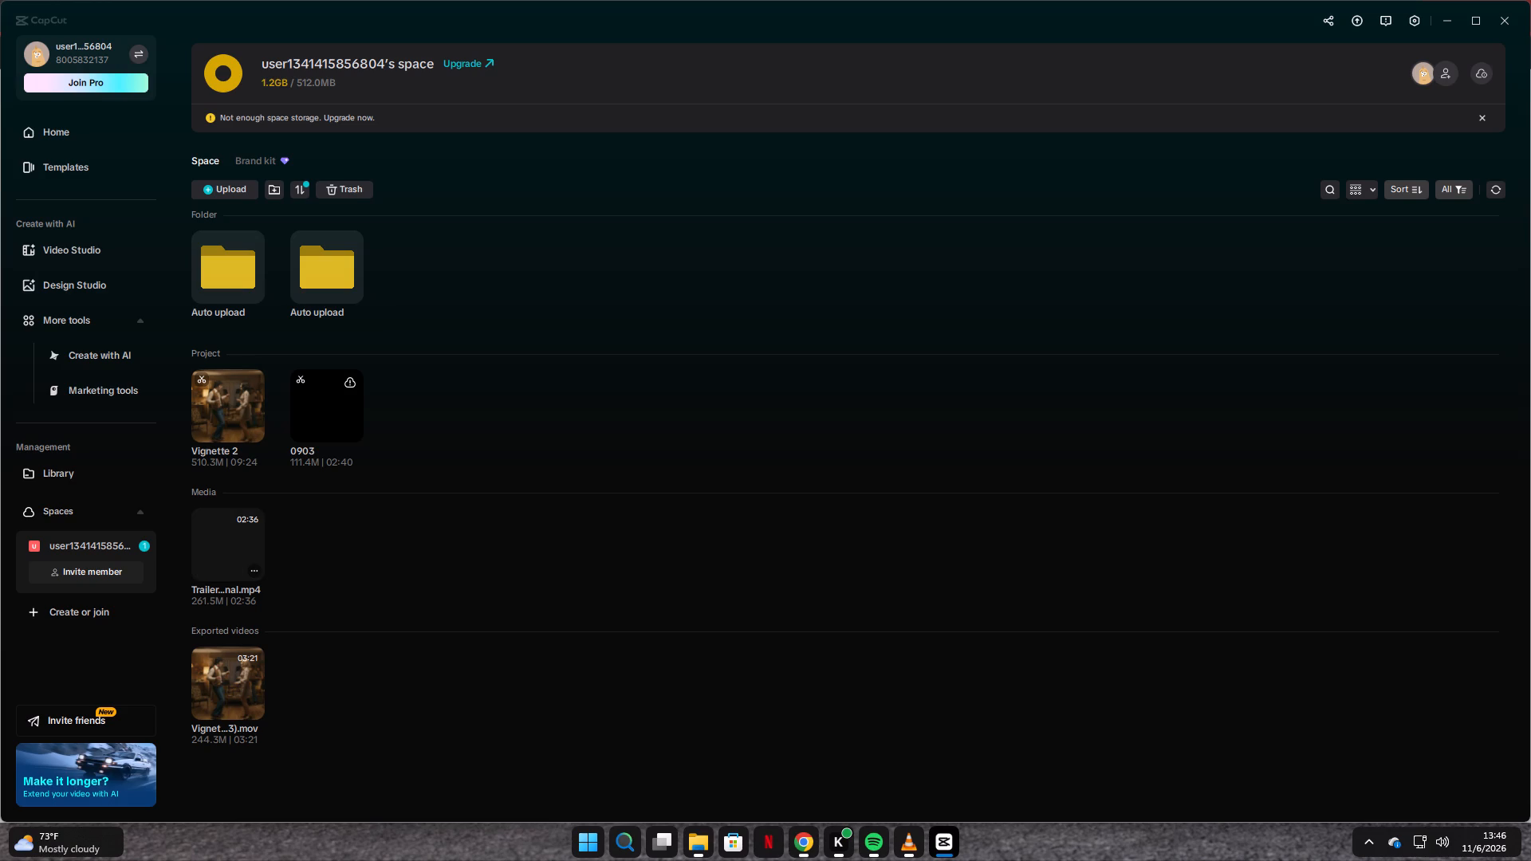
Open the Vignette 2 project stored in the cloud space.
left_click(242, 395)
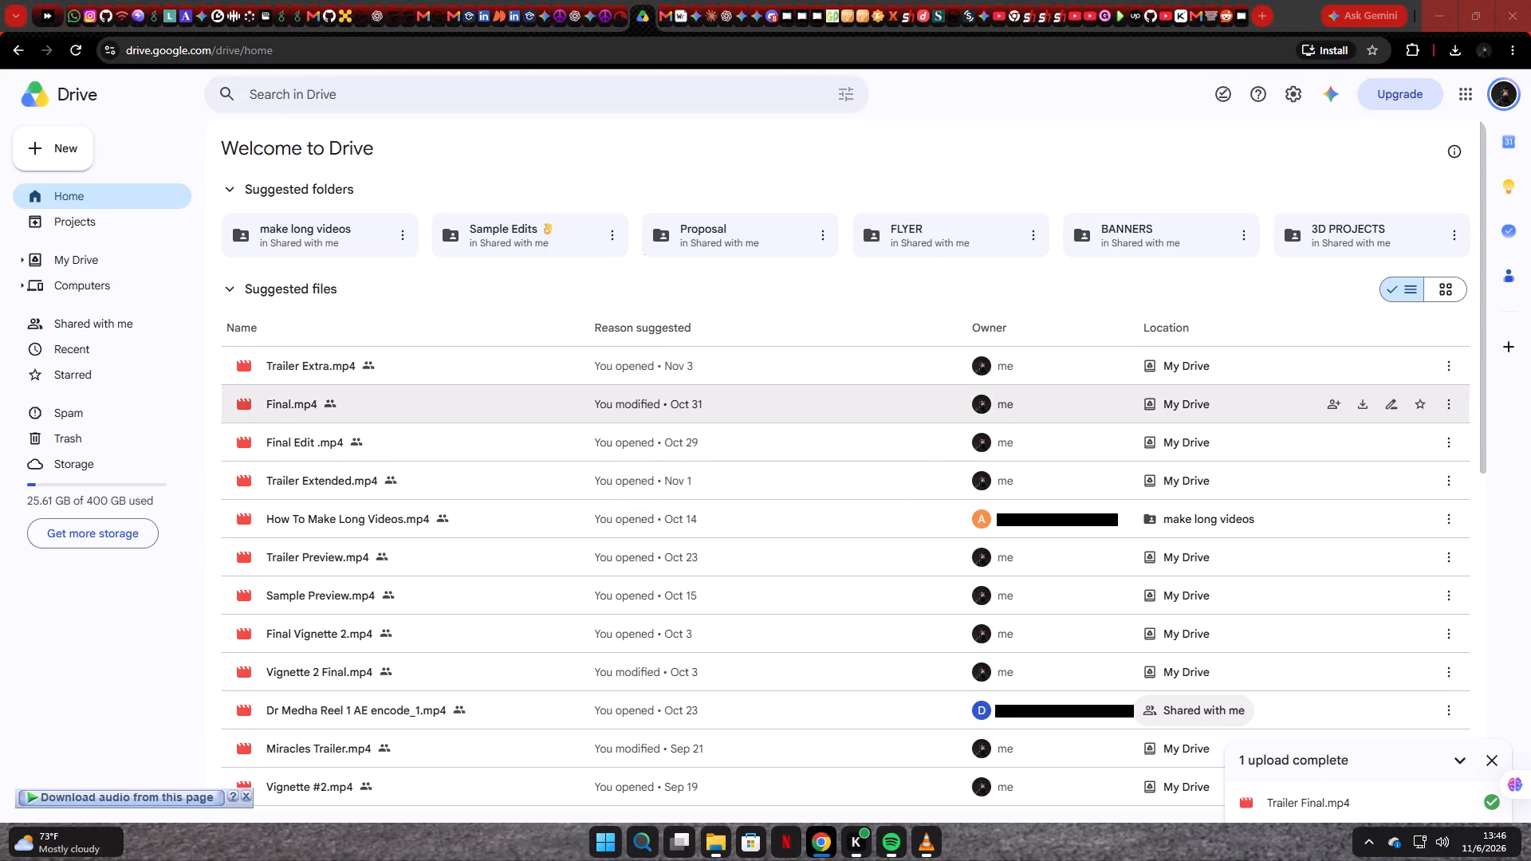